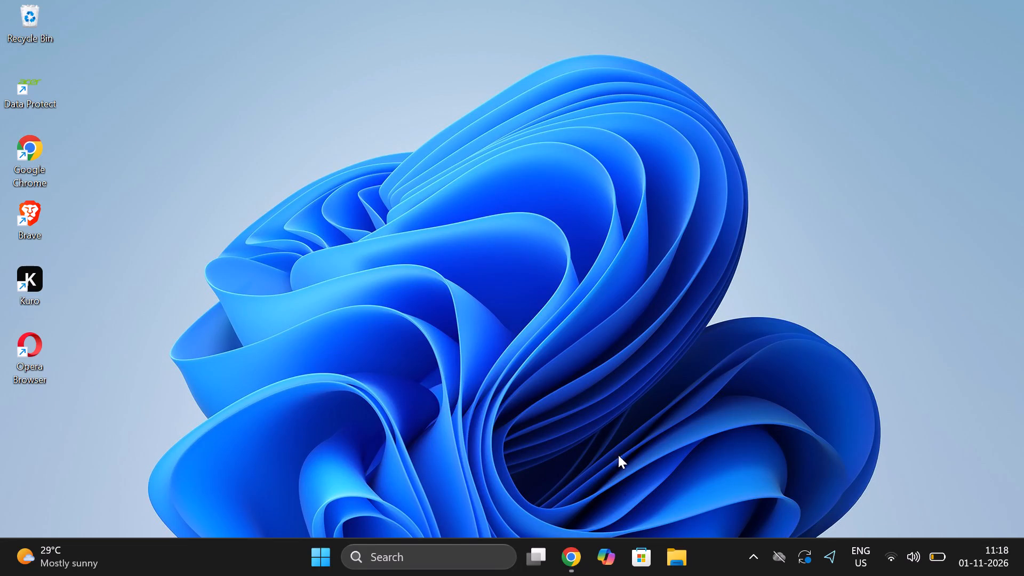
# Switch to Chrome with the XAUUSD 4-hour chart.
pyautogui.click(571, 557)
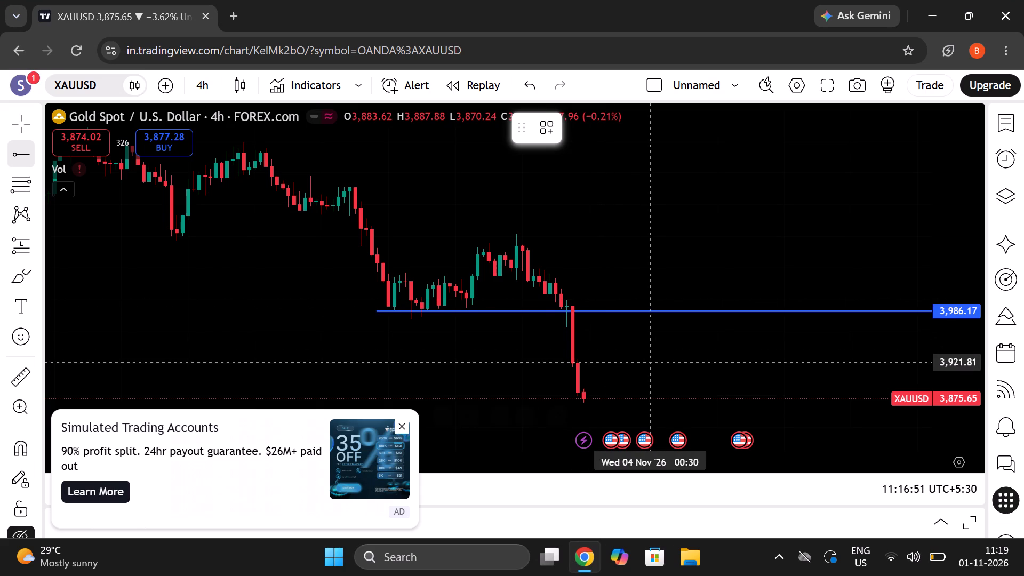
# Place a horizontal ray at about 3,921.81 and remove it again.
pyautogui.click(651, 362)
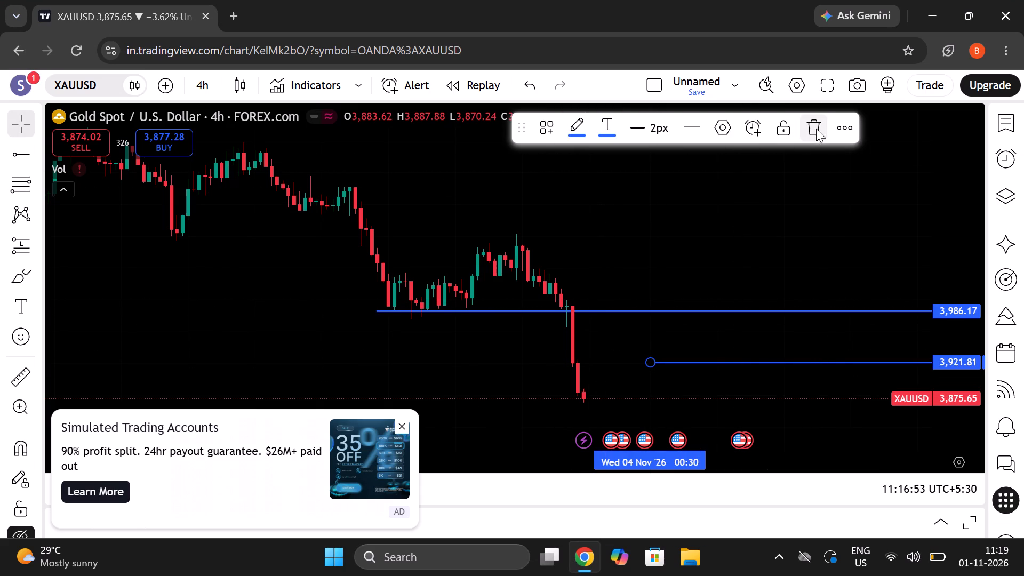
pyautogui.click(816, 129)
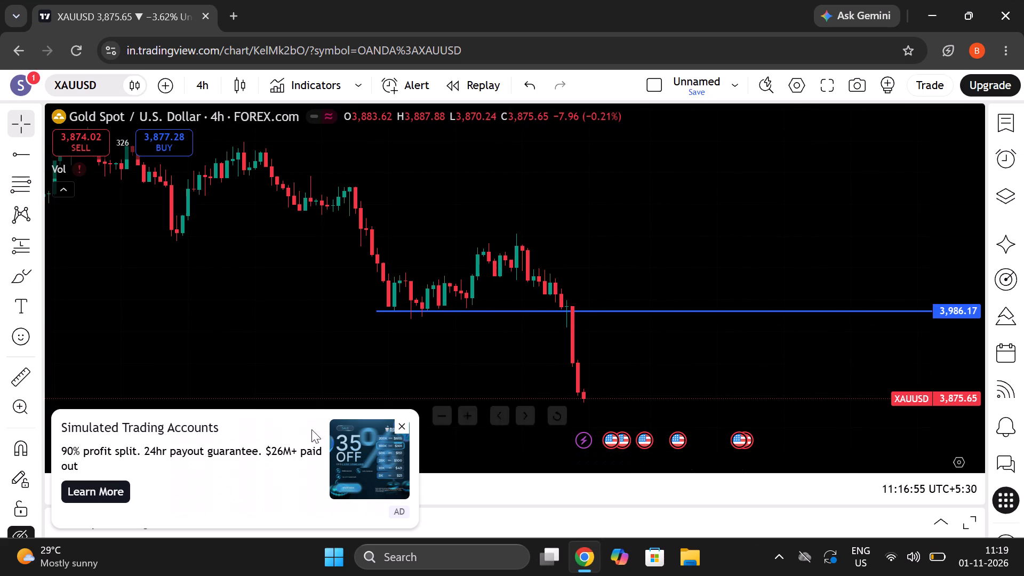
# Close the simulated trading accounts advertisement covering the chart.
pyautogui.click(401, 425)
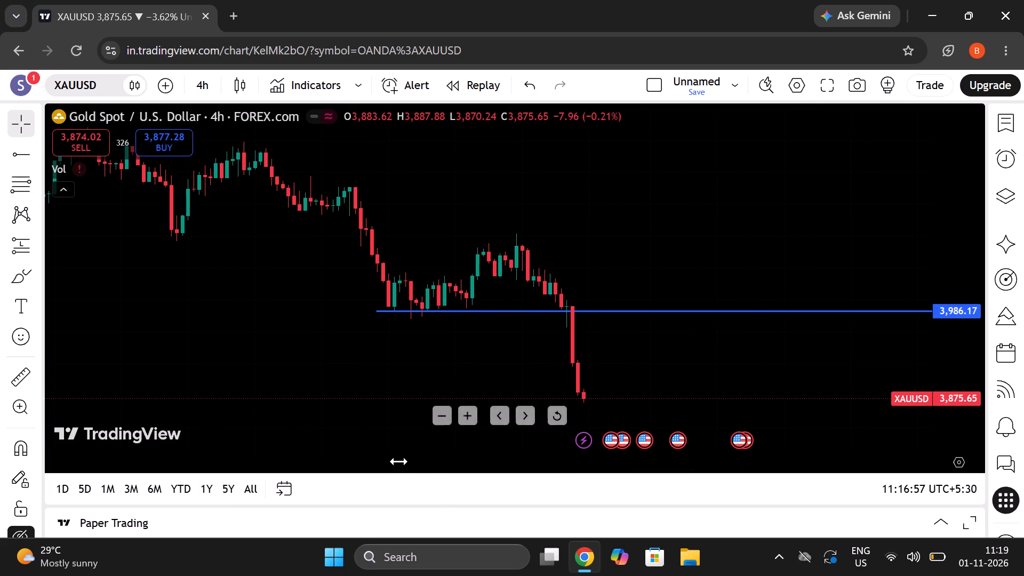
# Examine the gold 4-hour price history from the earlier swing high through the recent decline.
pyautogui.moveTo(401, 461); pyautogui.dragTo(860, 439)
pyautogui.moveTo(779, 358); pyautogui.dragTo(529, 320)
pyautogui.moveTo(980, 238); pyautogui.dragTo(994, 436)
pyautogui.click(735, 95)
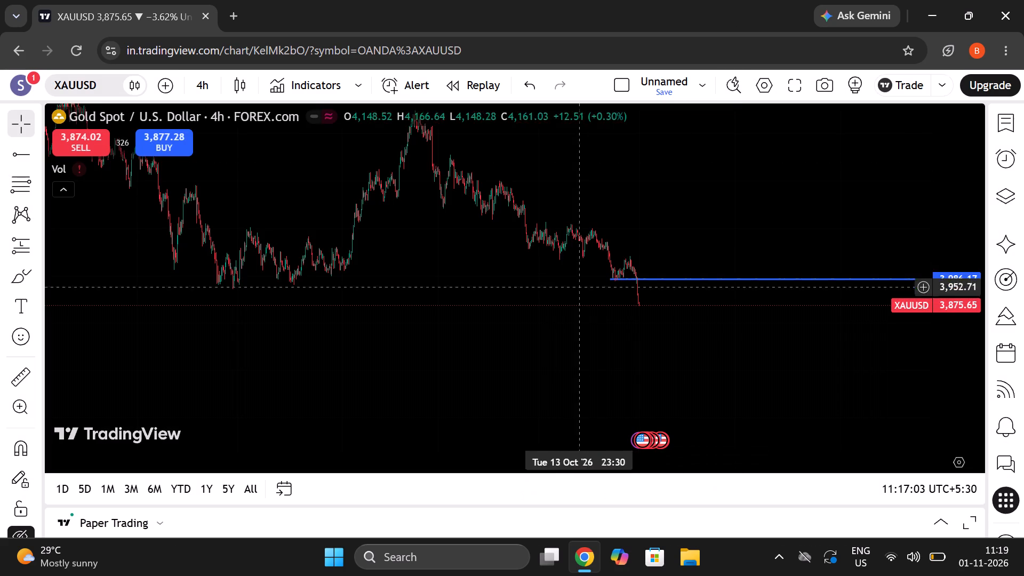
pyautogui.moveTo(532, 330); pyautogui.dragTo(565, 337)
pyautogui.moveTo(635, 340); pyautogui.dragTo(624, 357)
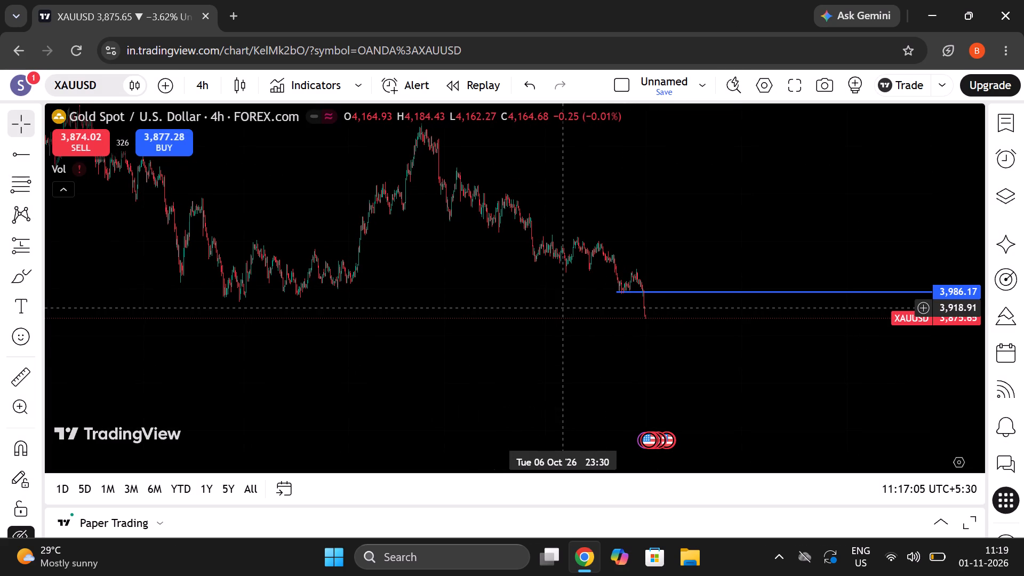
pyautogui.tripleClick(565, 305)
pyautogui.tripleClick(565, 305)
pyautogui.click(565, 305)
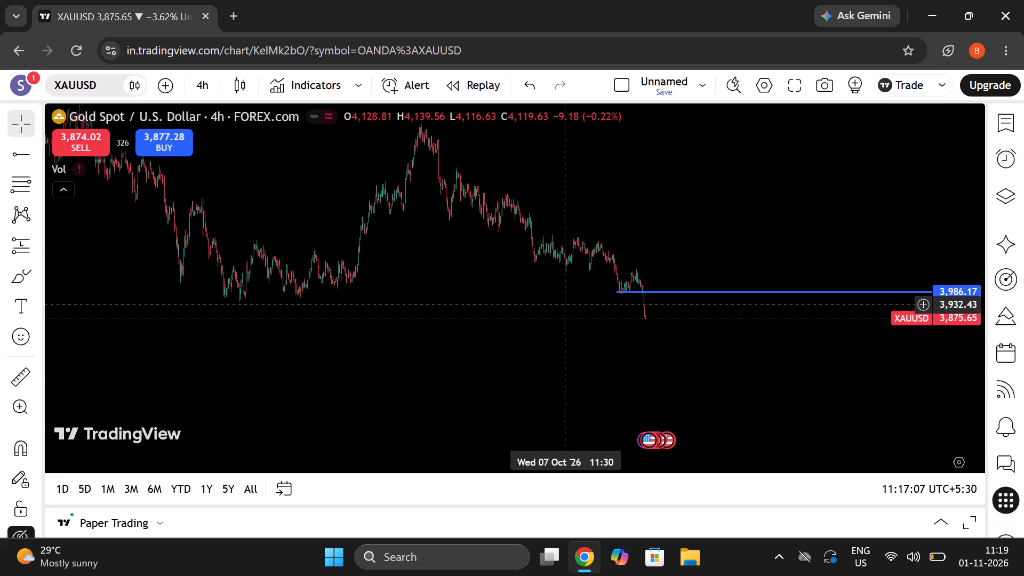
pyautogui.tripleClick(565, 305)
pyautogui.tripleClick(566, 305)
pyautogui.doubleClick(565, 306)
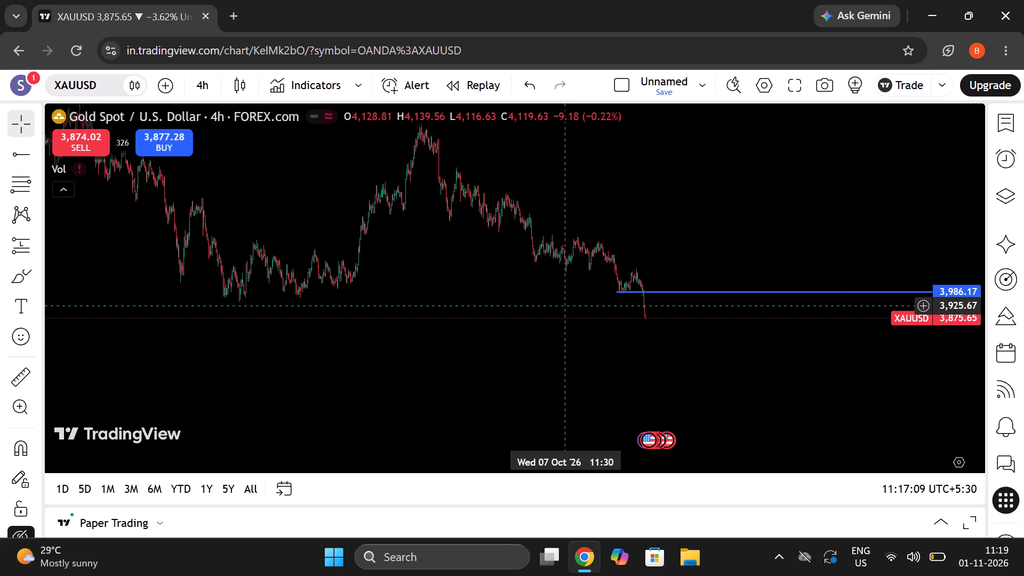
pyautogui.doubleClick(564, 305)
pyautogui.scroll(-13, 674, 290)
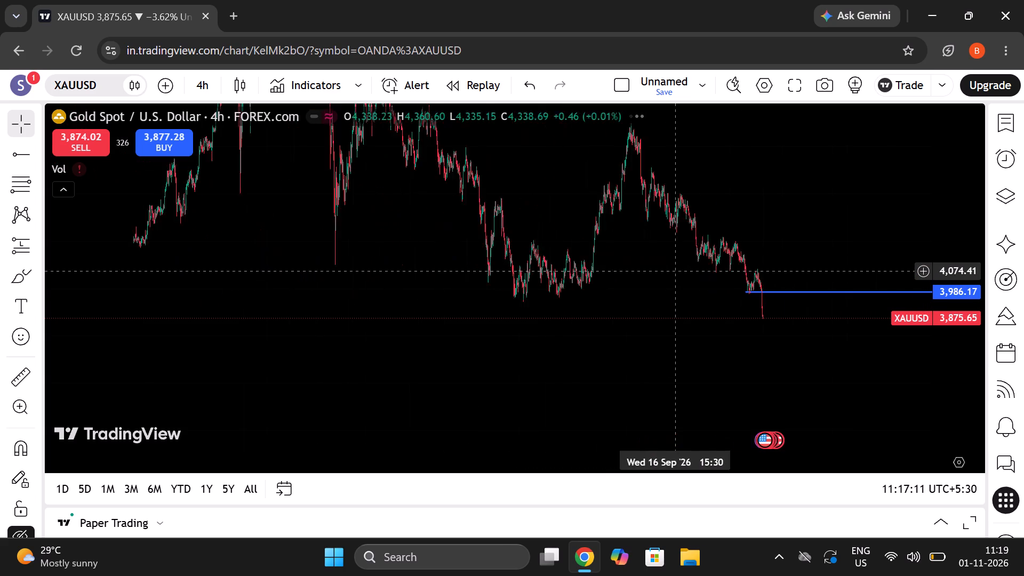
pyautogui.scroll(18, 677, 270)
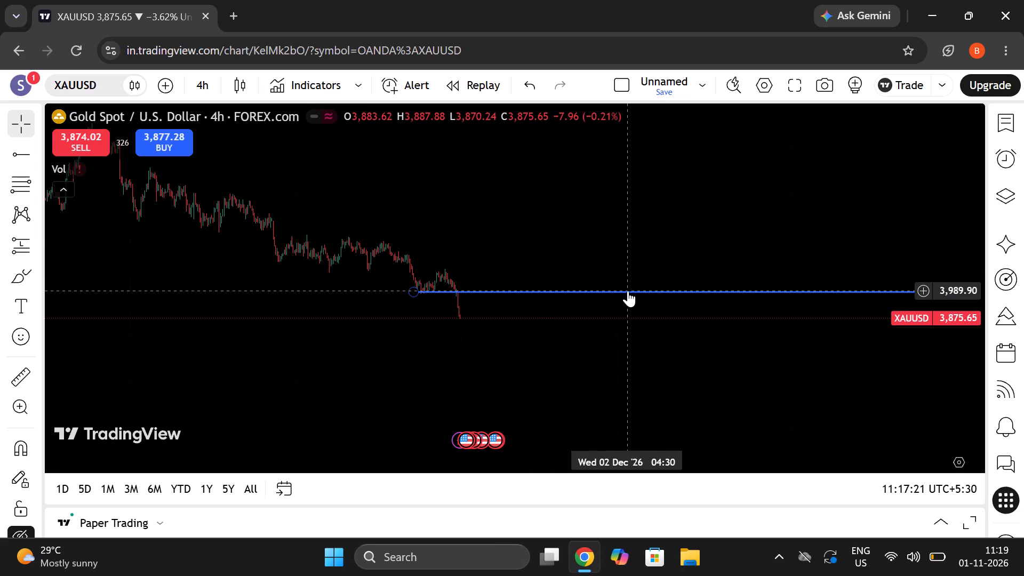
pyautogui.scroll(-5, 626, 331)
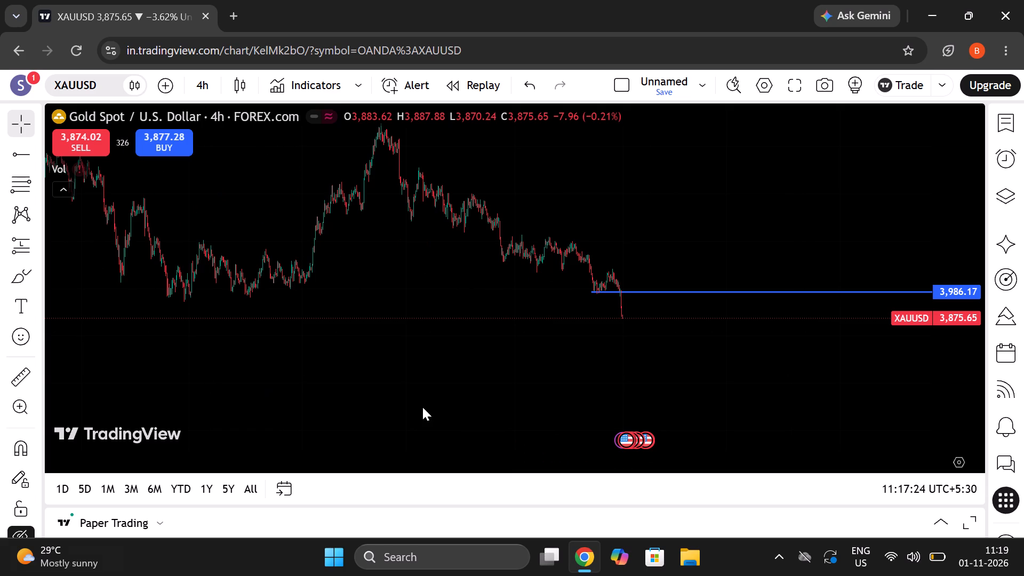
pyautogui.moveTo(501, 310); pyautogui.dragTo(441, 422)
pyautogui.moveTo(452, 358); pyautogui.dragTo(458, 431)
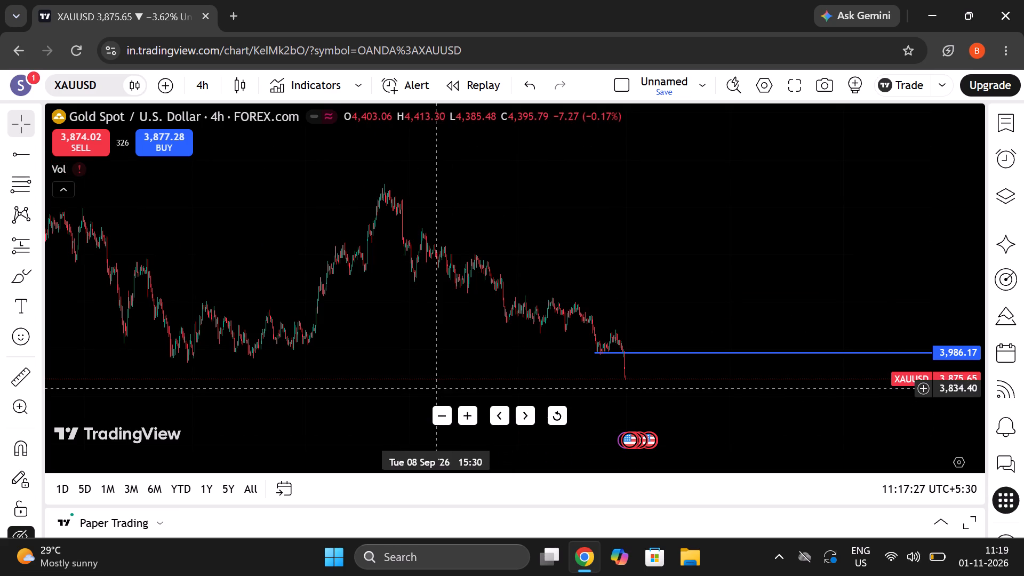
# Delete the horizontal ray at 3,986.17 from the gold chart.
pyautogui.click(404, 199)
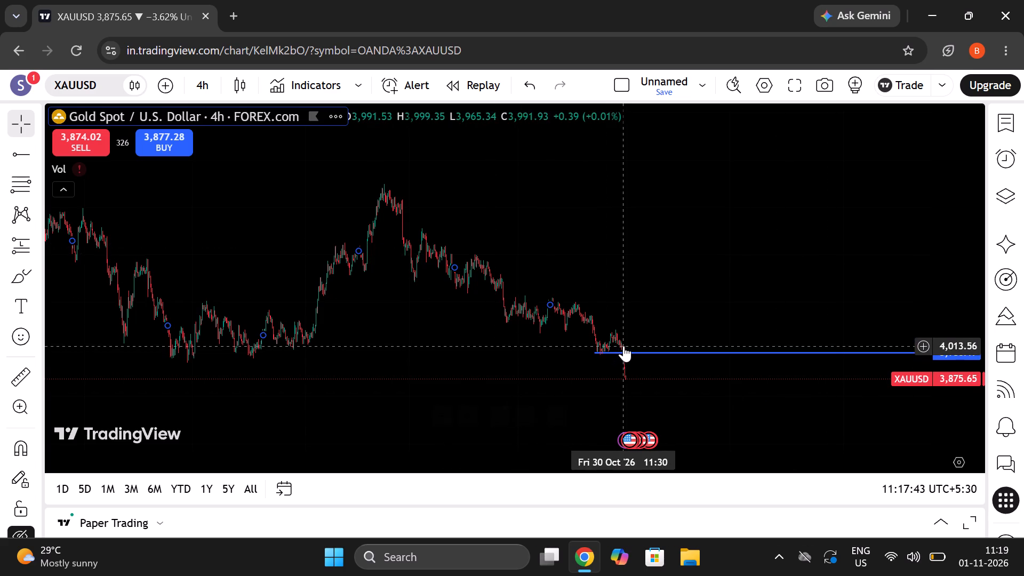
pyautogui.moveTo(623, 344); pyautogui.dragTo(617, 343, button='right')
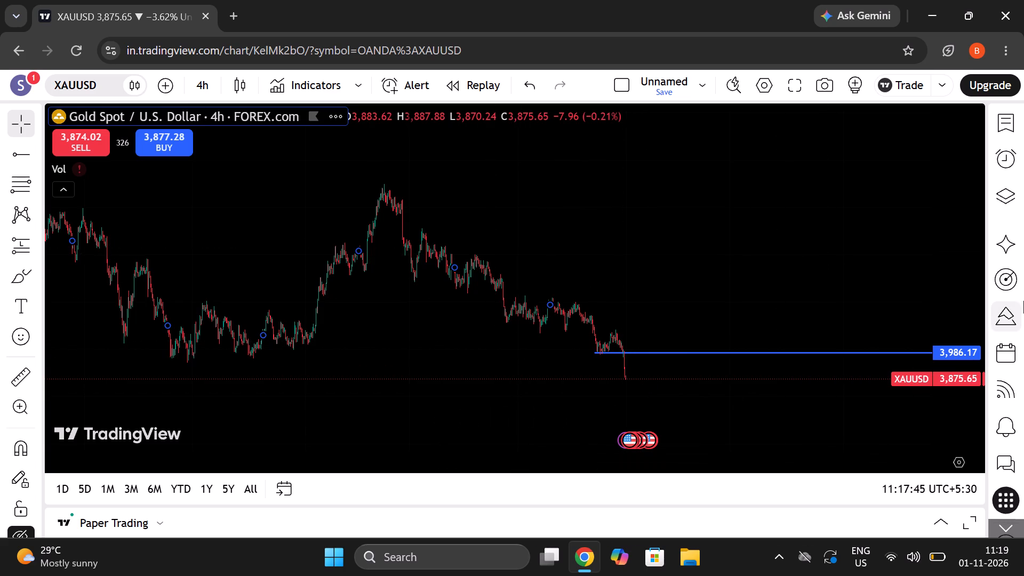
pyautogui.click(844, 354)
pyautogui.click(892, 188)
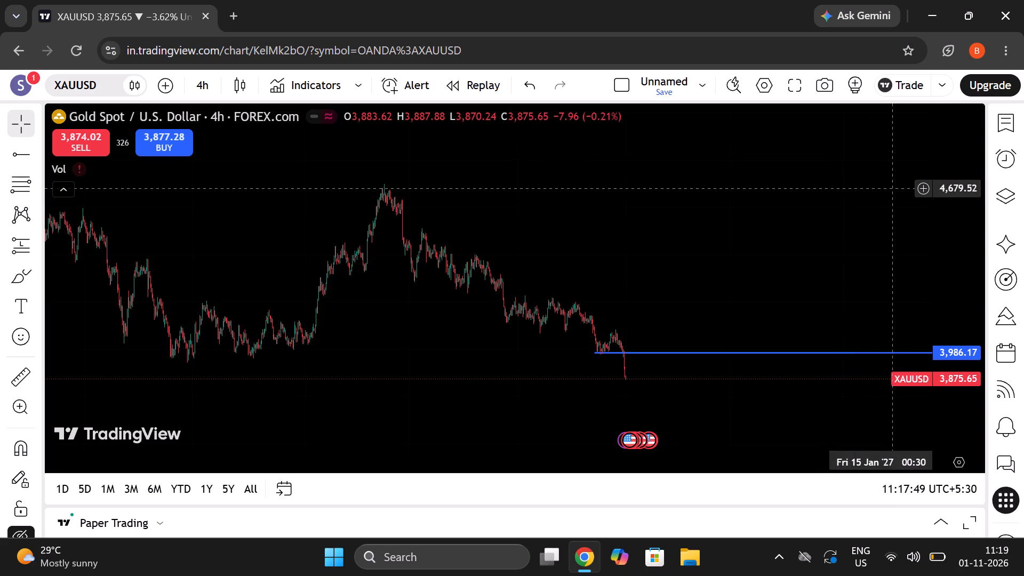
pyautogui.click(850, 352)
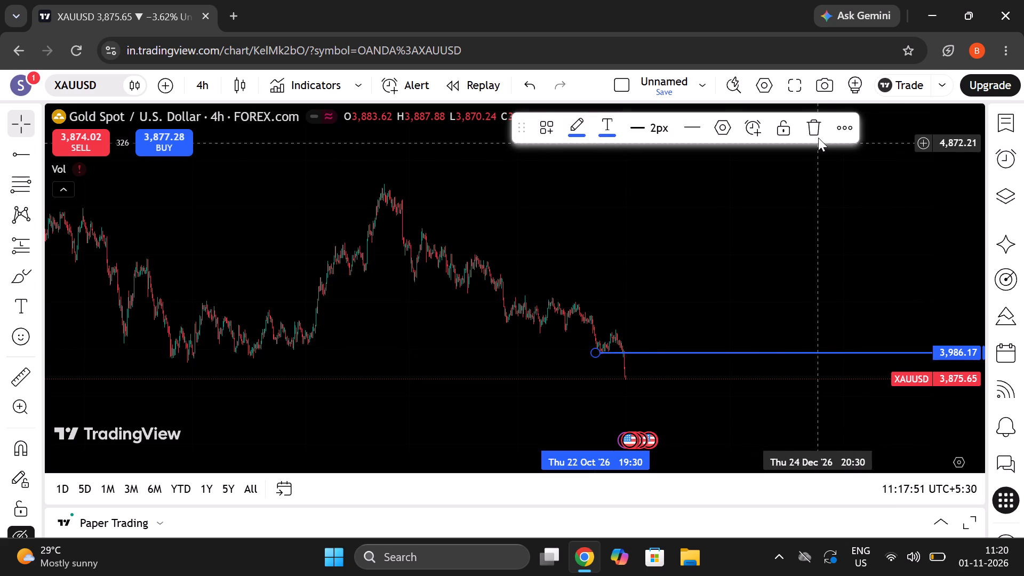
pyautogui.click(817, 126)
# Draw a rectangle zone over the broken support, from 25 Sep to late November, with its top at about 4,099.
pyautogui.moveTo(794, 233); pyautogui.dragTo(702, 179)
pyautogui.scroll(-1, 922, 331)
pyautogui.scroll(15, 943, 339)
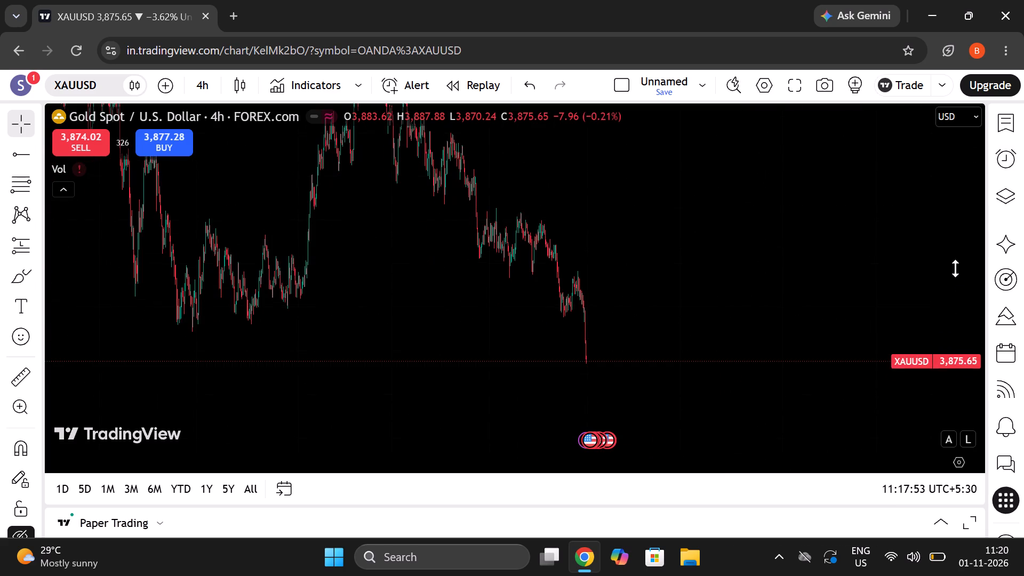
pyautogui.scroll(12, 955, 268)
pyautogui.scroll(19, 659, 459)
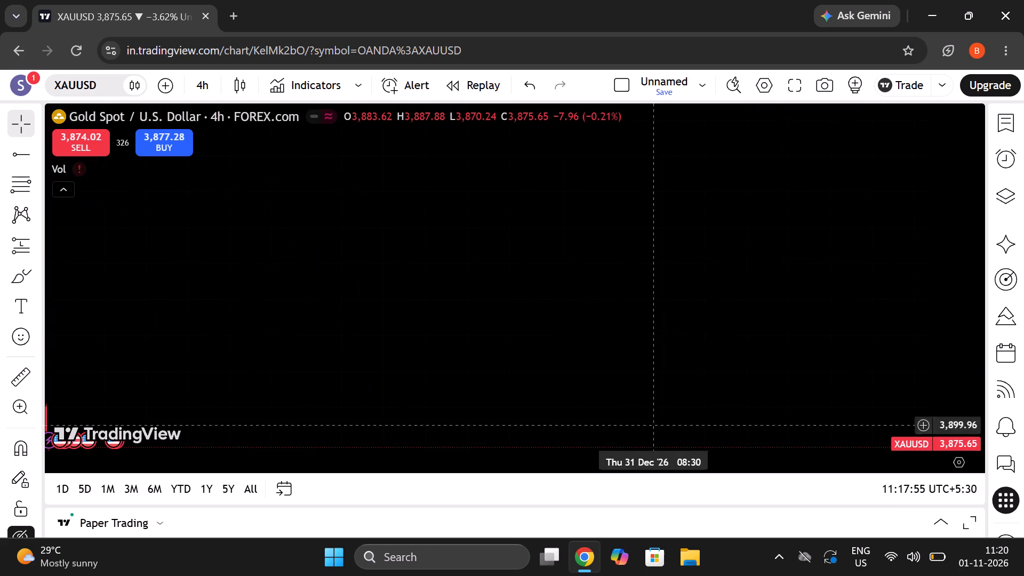
pyautogui.moveTo(551, 203); pyautogui.dragTo(911, 251)
pyautogui.moveTo(466, 244); pyautogui.dragTo(661, 251)
pyautogui.moveTo(505, 254); pyautogui.dragTo(814, 267)
pyautogui.moveTo(549, 246); pyautogui.dragTo(810, 258)
pyautogui.moveTo(808, 253); pyautogui.dragTo(801, 210)
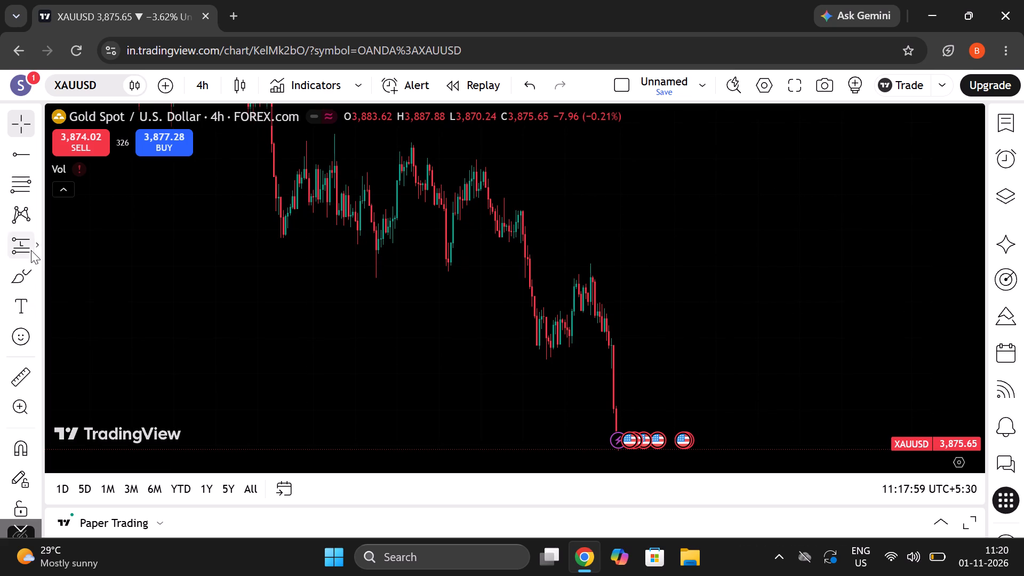
pyautogui.click(47, 274)
pyautogui.click(44, 273)
pyautogui.click(38, 269)
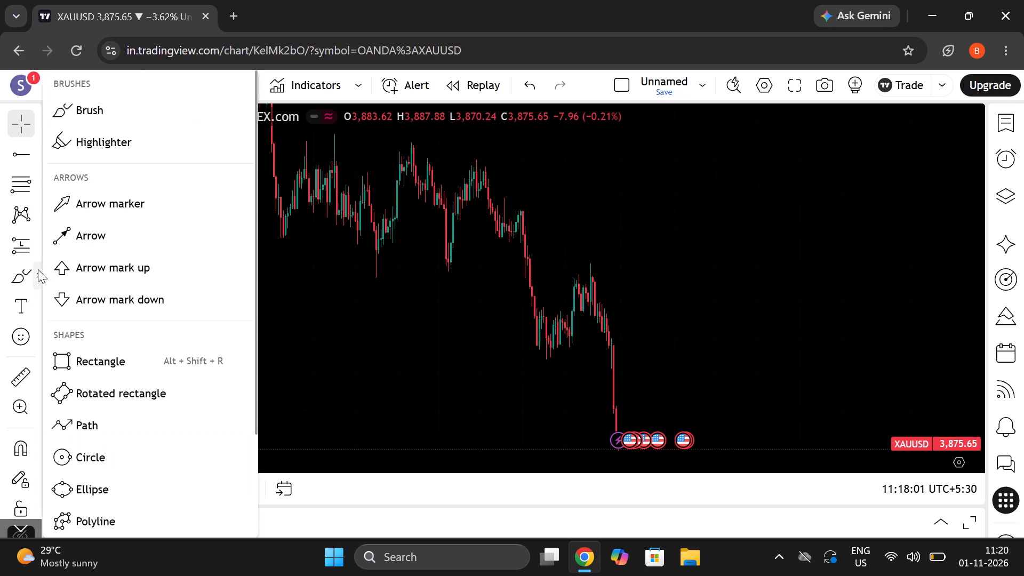
pyautogui.click(94, 354)
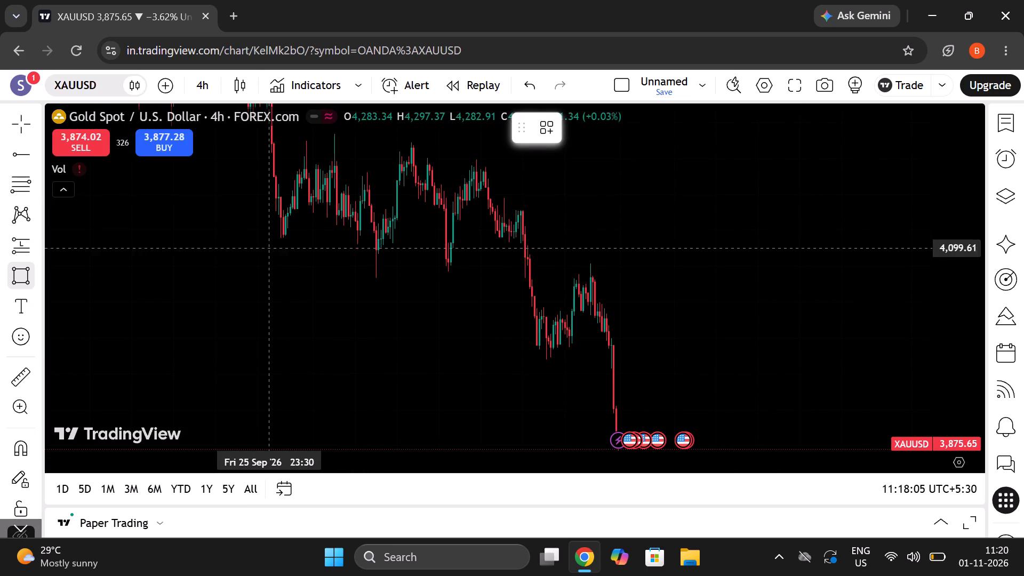
pyautogui.moveTo(270, 249); pyautogui.dragTo(851, 281)
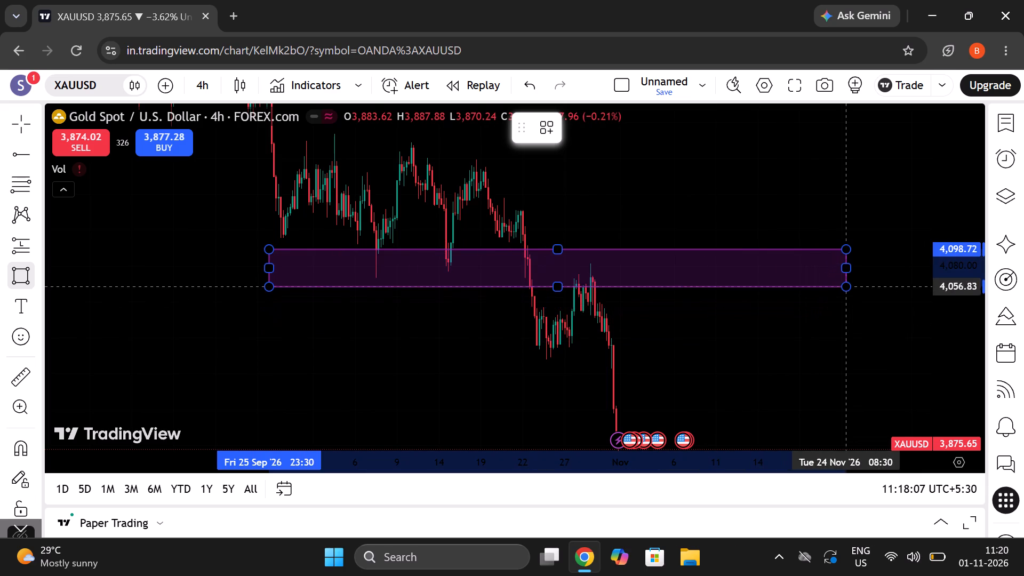
pyautogui.moveTo(851, 281); pyautogui.dragTo(852, 279)
pyautogui.click(852, 279)
pyautogui.click(867, 309)
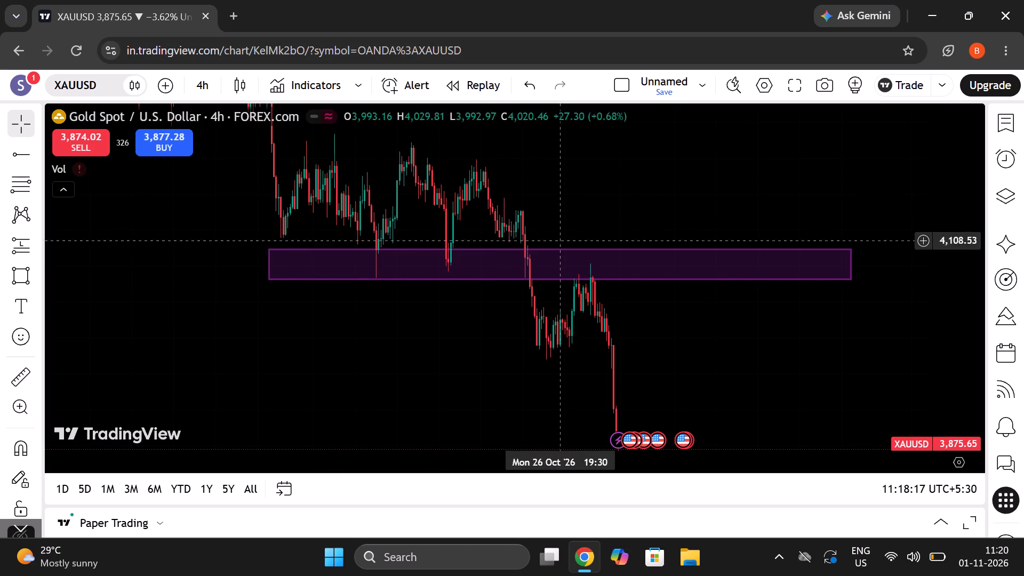
# Draw a horizontal line at about 3,974.83 along the late-October swing low below the rectangle zone.
pyautogui.moveTo(630, 166); pyautogui.dragTo(630, 199)
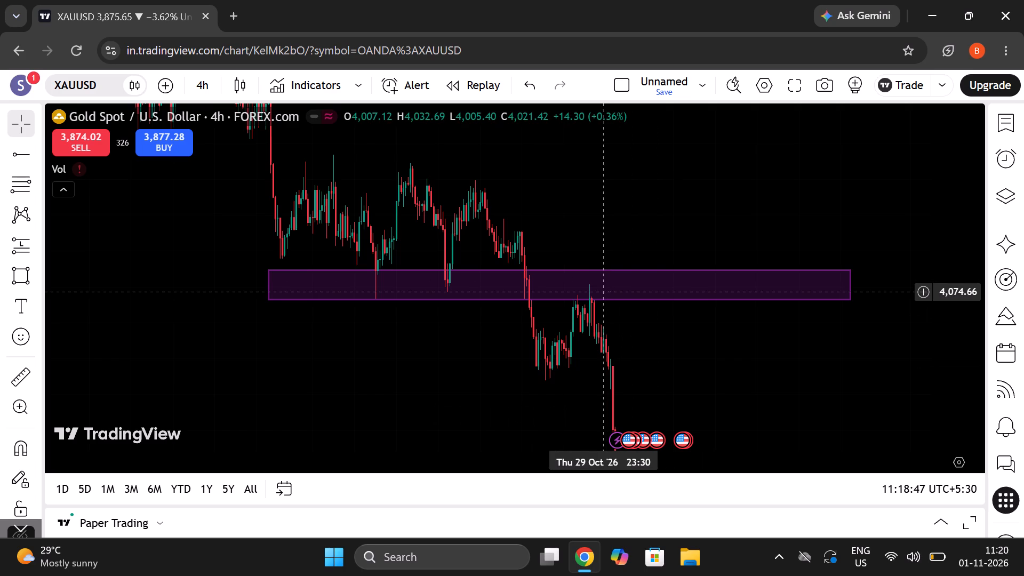
pyautogui.tripleClick(539, 382)
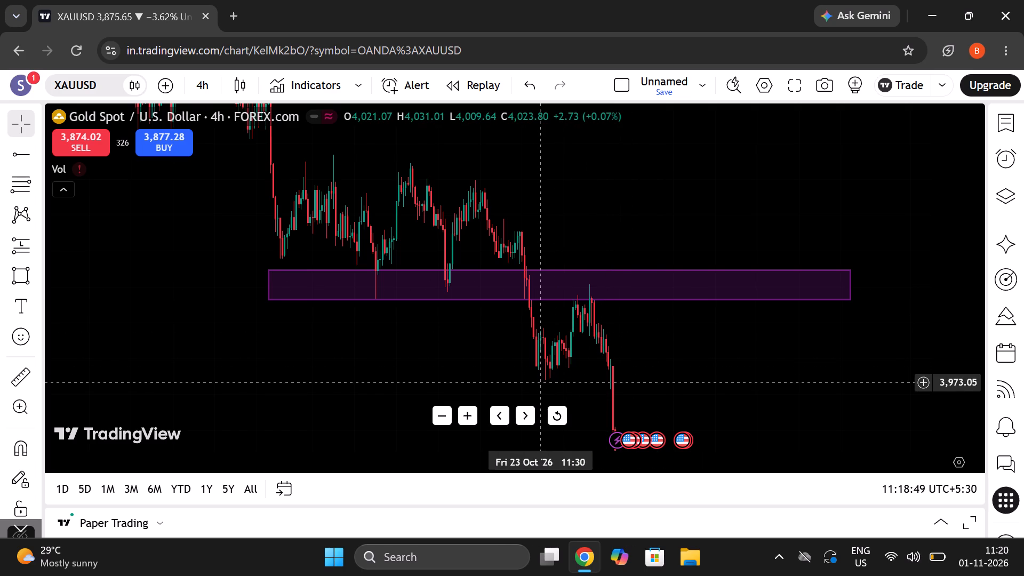
pyautogui.moveTo(684, 371); pyautogui.dragTo(674, 333)
pyautogui.moveTo(629, 355); pyautogui.dragTo(610, 279)
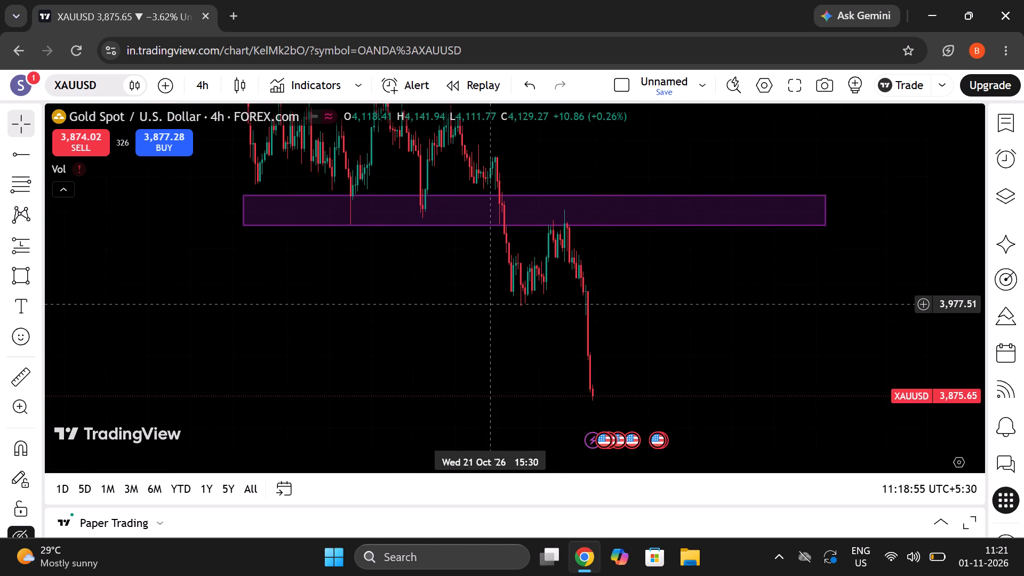
pyautogui.hotkey('ctrl', 'h')
pyautogui.click(159, 0)
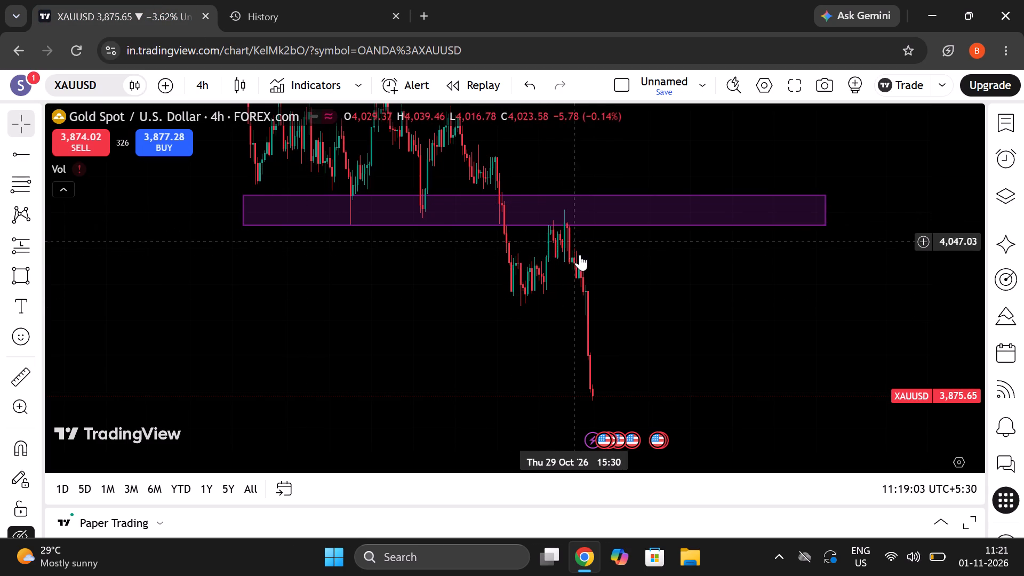
pyautogui.hotkey('alt', 'h')
pyautogui.click(520, 316)
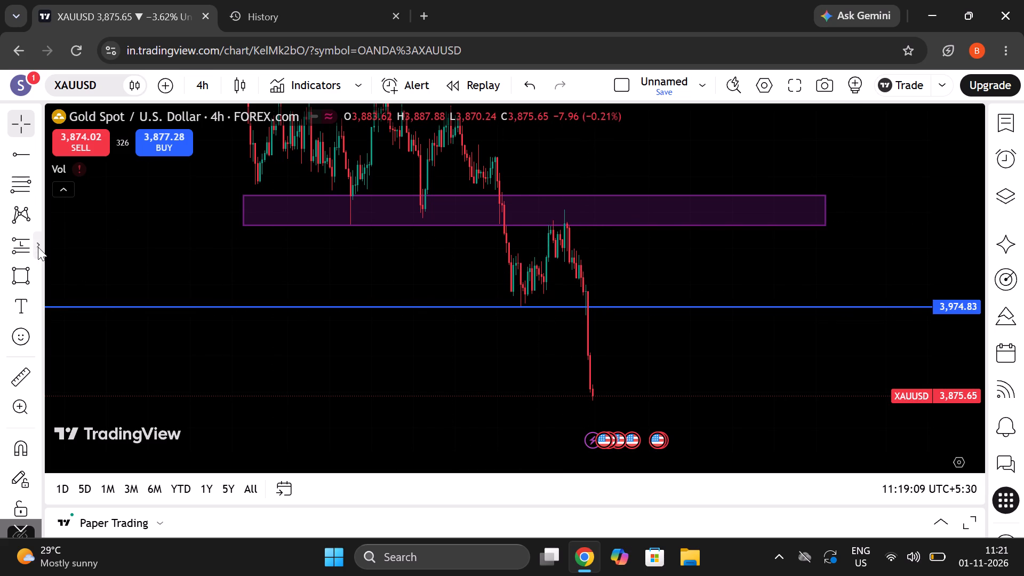
# Place a short position on 30 Oct with entry at 3,974.83 and its stop at about 4,081.79, inside the rectangle zone.
pyautogui.click(41, 243)
pyautogui.click(126, 144)
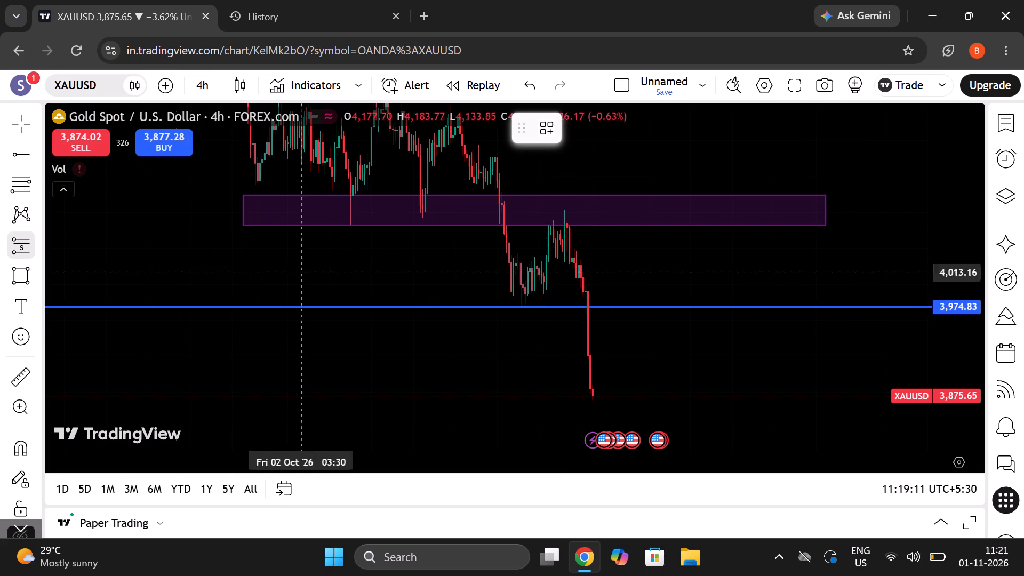
pyautogui.click(581, 307)
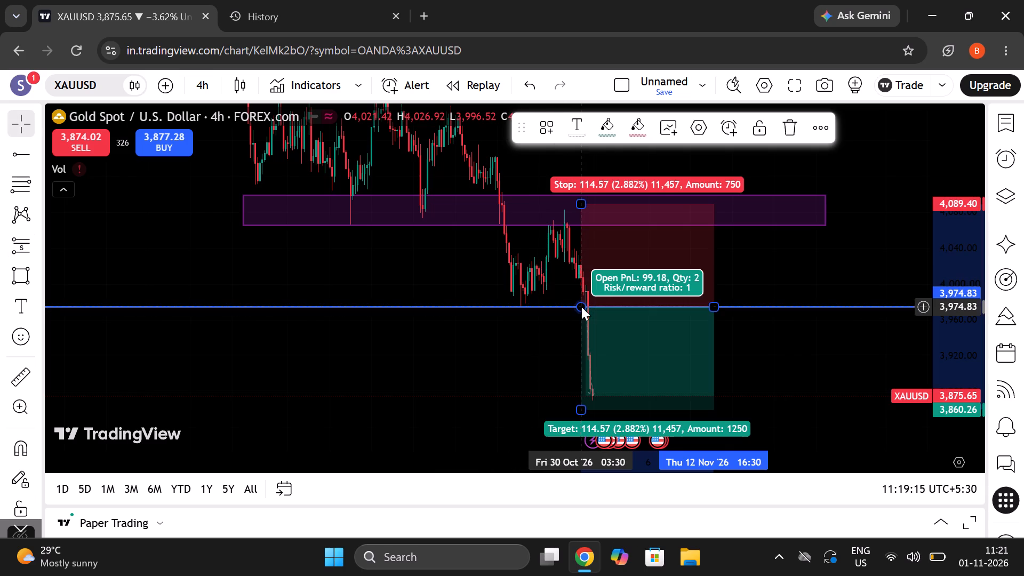
pyautogui.click(581, 207)
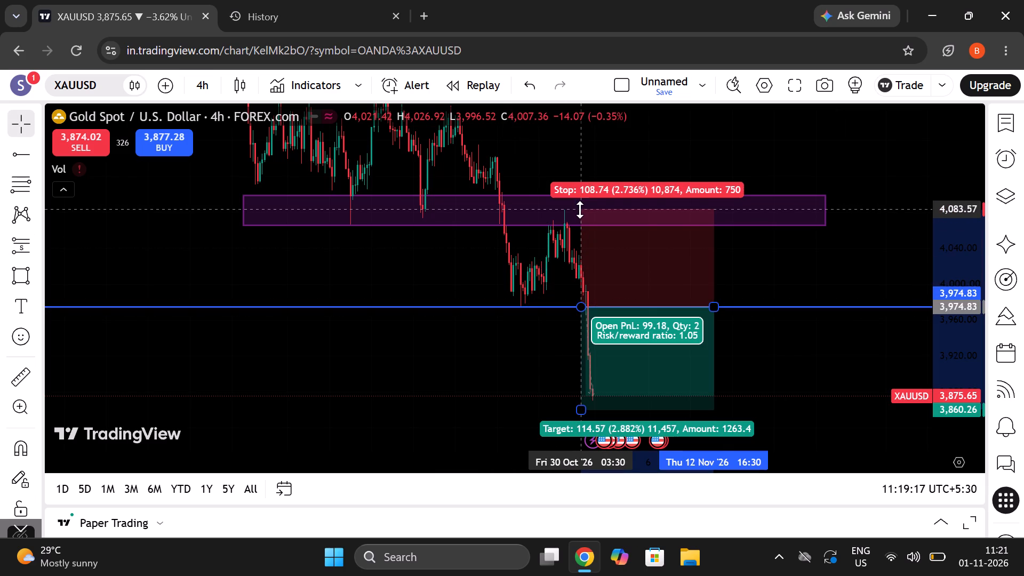
pyautogui.click(580, 211)
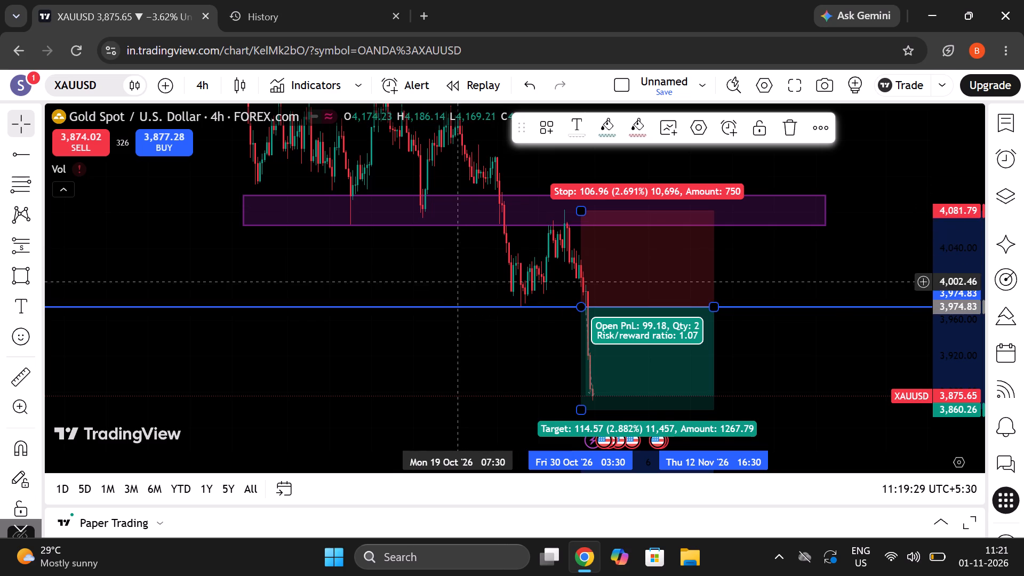
# Move the short position's target level to about 3,890.16.
pyautogui.moveTo(455, 252); pyautogui.dragTo(447, 308)
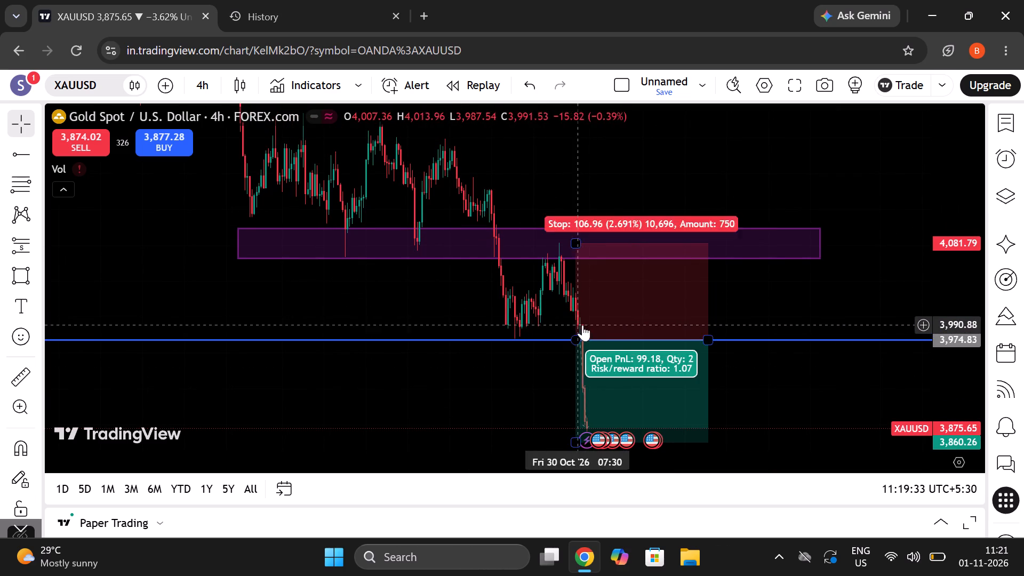
pyautogui.moveTo(545, 378); pyautogui.dragTo(535, 315)
pyautogui.moveTo(529, 354); pyautogui.dragTo(546, 367)
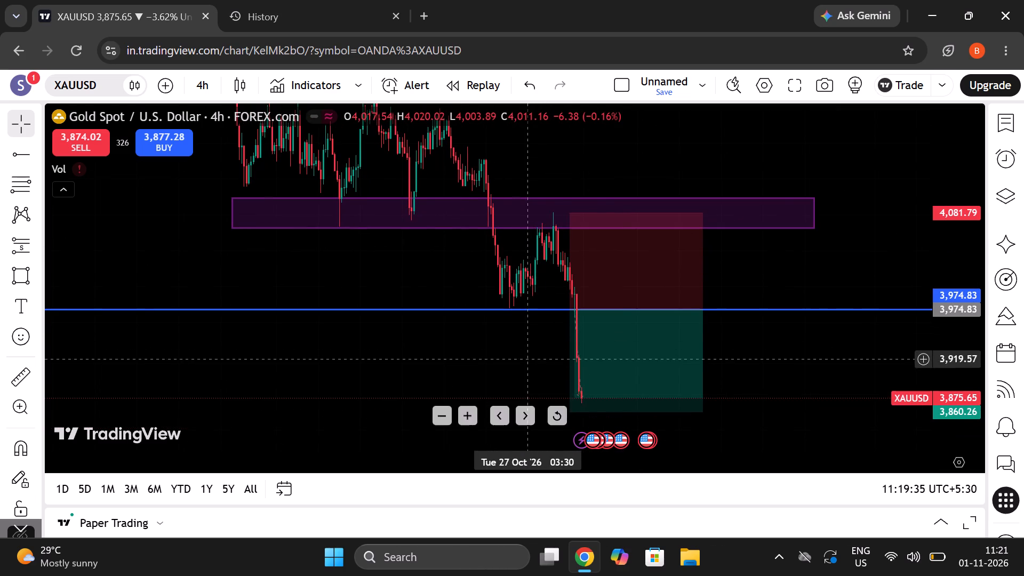
pyautogui.moveTo(546, 367); pyautogui.dragTo(650, 398)
pyautogui.moveTo(559, 375); pyautogui.dragTo(450, 148)
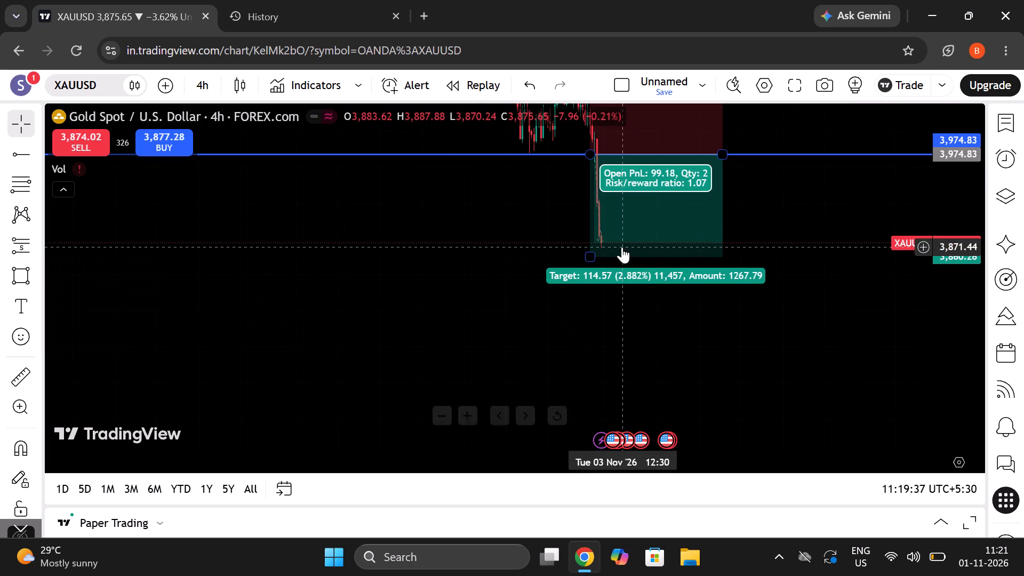
pyautogui.scroll(-20, 613, 337)
pyautogui.scroll(-1, 613, 337)
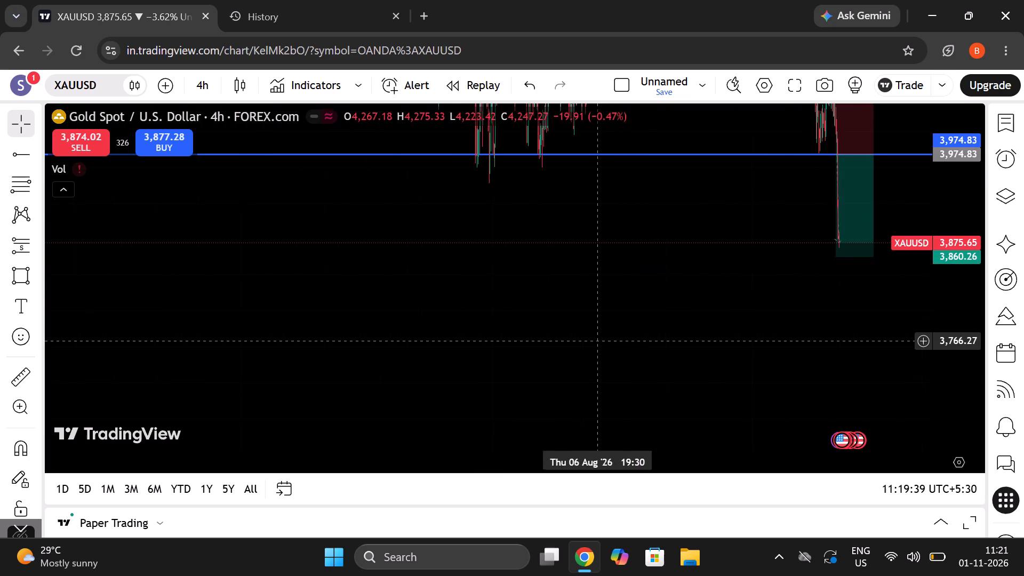
pyautogui.scroll(-5, 597, 340)
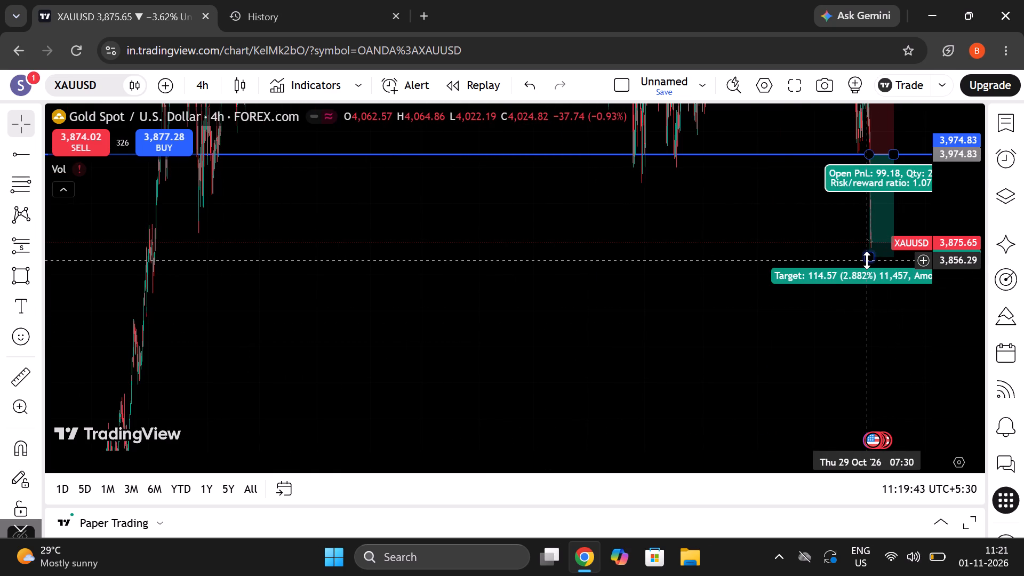
pyautogui.moveTo(867, 260); pyautogui.dragTo(873, 230)
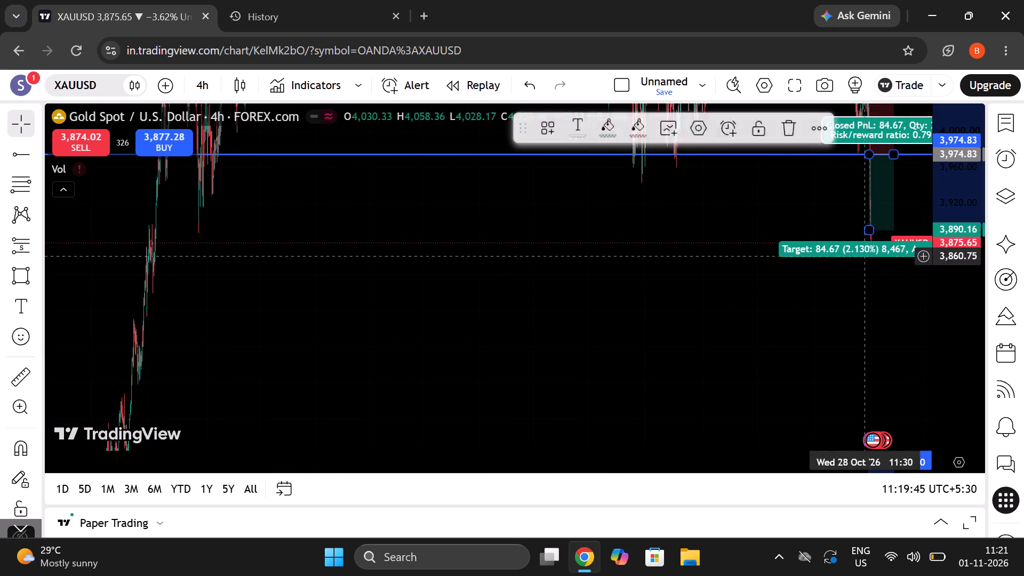
pyautogui.click(846, 310)
# Tighten the short position's stop level to about 3,989.98, just above the entry line.
pyautogui.moveTo(845, 310); pyautogui.dragTo(747, 410)
pyautogui.moveTo(839, 470); pyautogui.dragTo(598, 450)
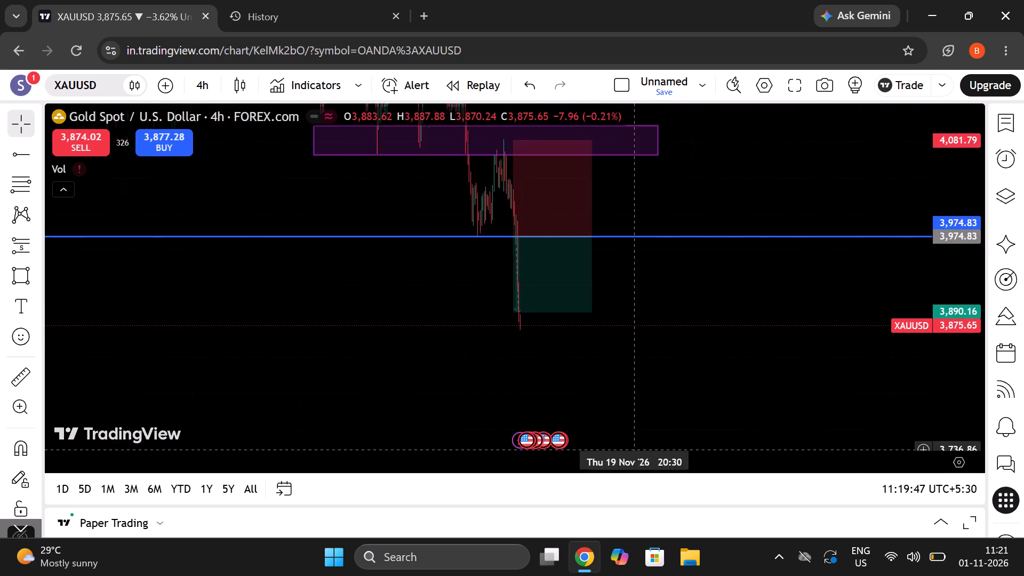
pyautogui.moveTo(598, 450); pyautogui.dragTo(526, 450)
pyautogui.moveTo(558, 344); pyautogui.dragTo(697, 410)
pyautogui.moveTo(711, 341); pyautogui.dragTo(701, 367)
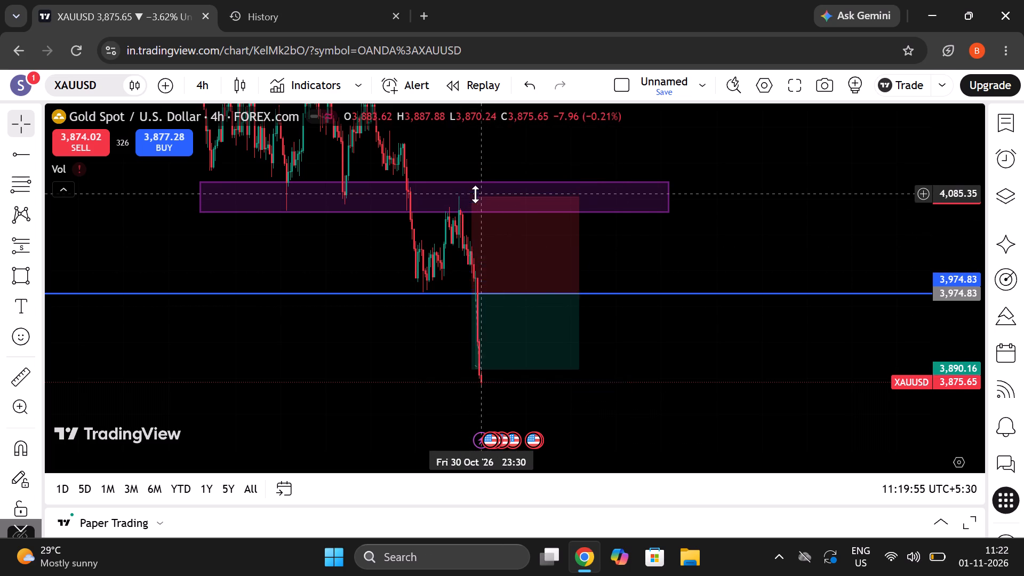
pyautogui.moveTo(469, 194); pyautogui.dragTo(469, 279)
pyautogui.click(634, 241)
# Switch the gold chart to the 5-minute interval.
pyautogui.moveTo(638, 249); pyautogui.dragTo(665, 222)
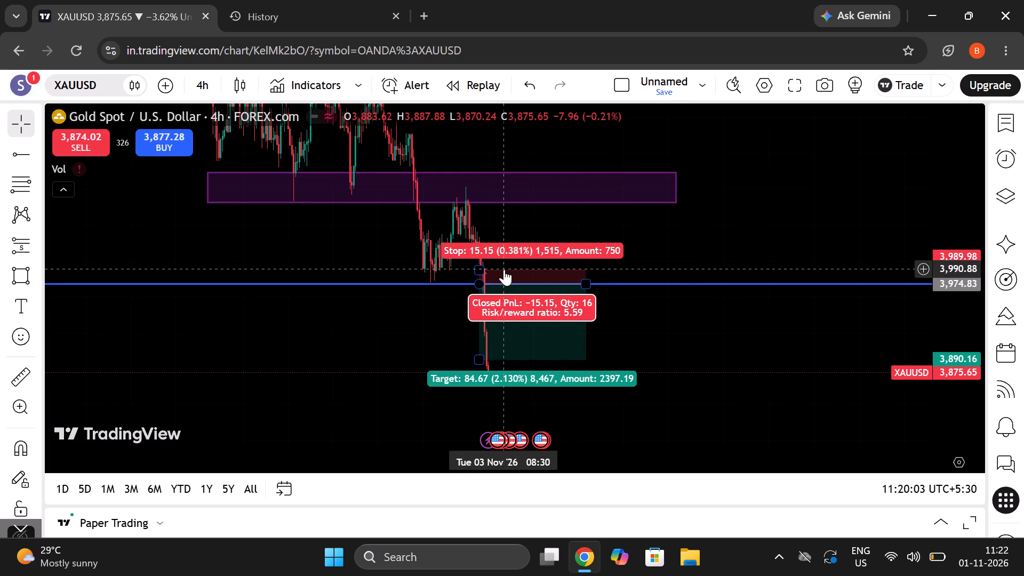
pyautogui.moveTo(658, 316); pyautogui.dragTo(657, 323)
pyautogui.moveTo(544, 455); pyautogui.dragTo(562, 455)
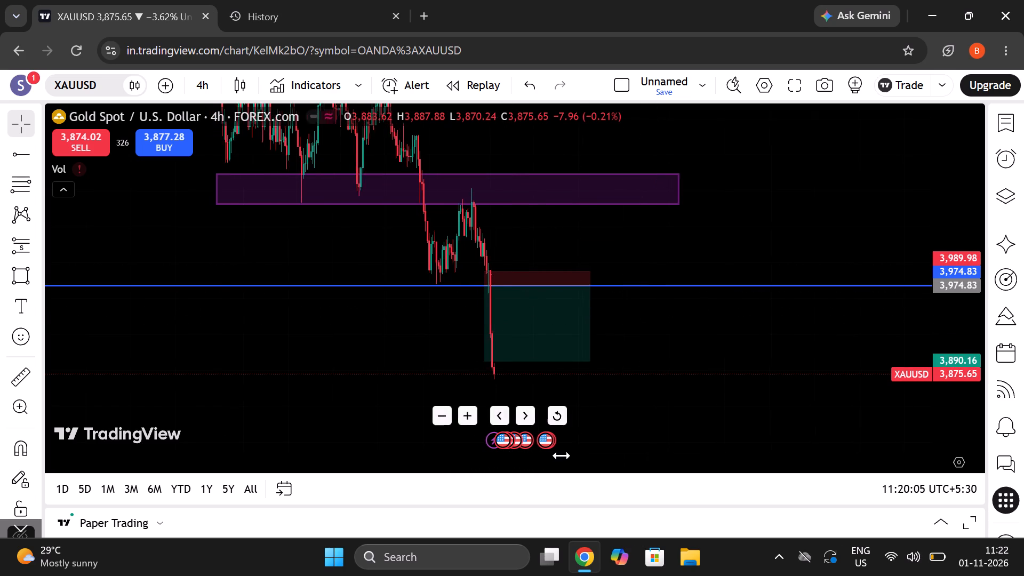
pyautogui.moveTo(562, 455); pyautogui.dragTo(567, 455)
pyautogui.click(204, 86)
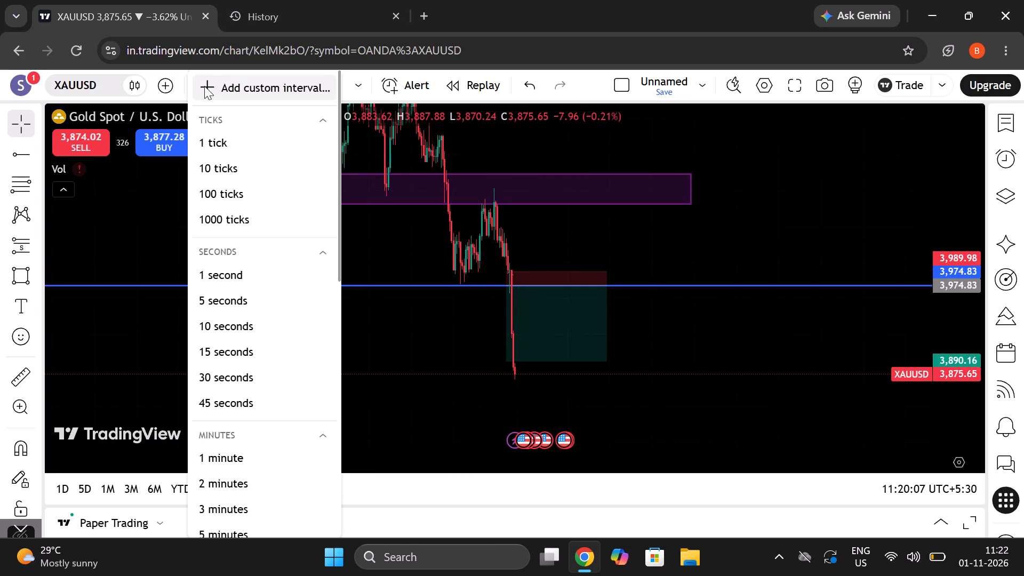
pyautogui.scroll(-5, 227, 379)
pyautogui.scroll(1, 239, 284)
pyautogui.scroll(-5, 239, 284)
pyautogui.moveTo(695, 245); pyautogui.dragTo(695, 238)
pyautogui.moveTo(175, 229); pyautogui.dragTo(442, 503)
pyautogui.click(199, 85)
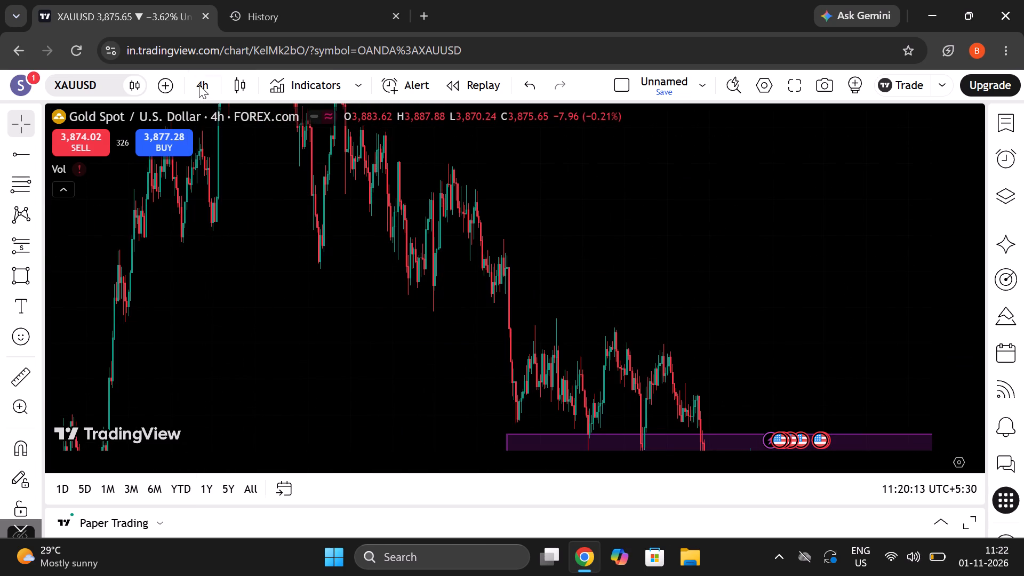
pyautogui.scroll(1, 203, 358)
pyautogui.scroll(-1, 203, 358)
pyautogui.scroll(1, 203, 358)
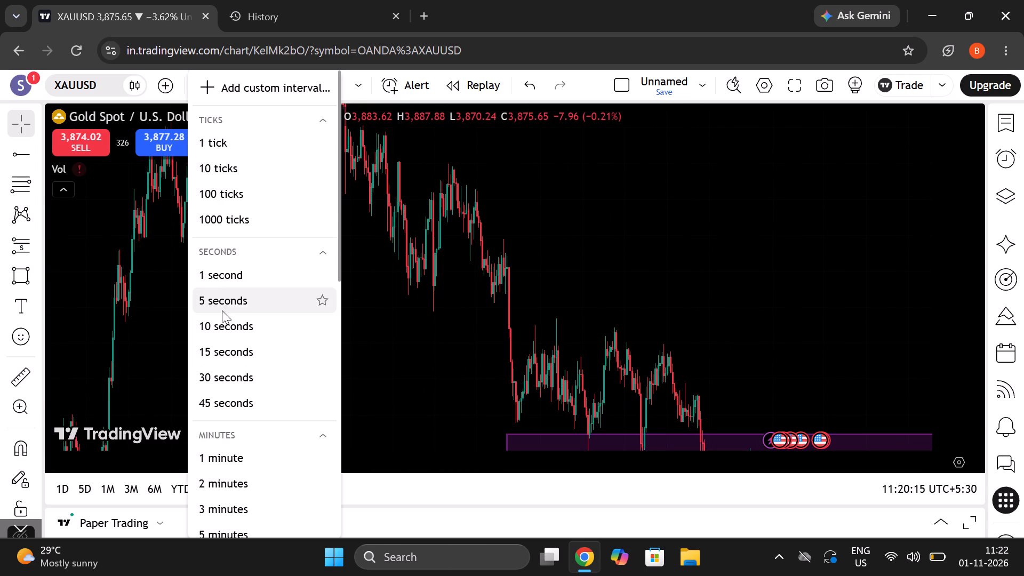
pyautogui.scroll(-2, 220, 362)
pyautogui.click(221, 375)
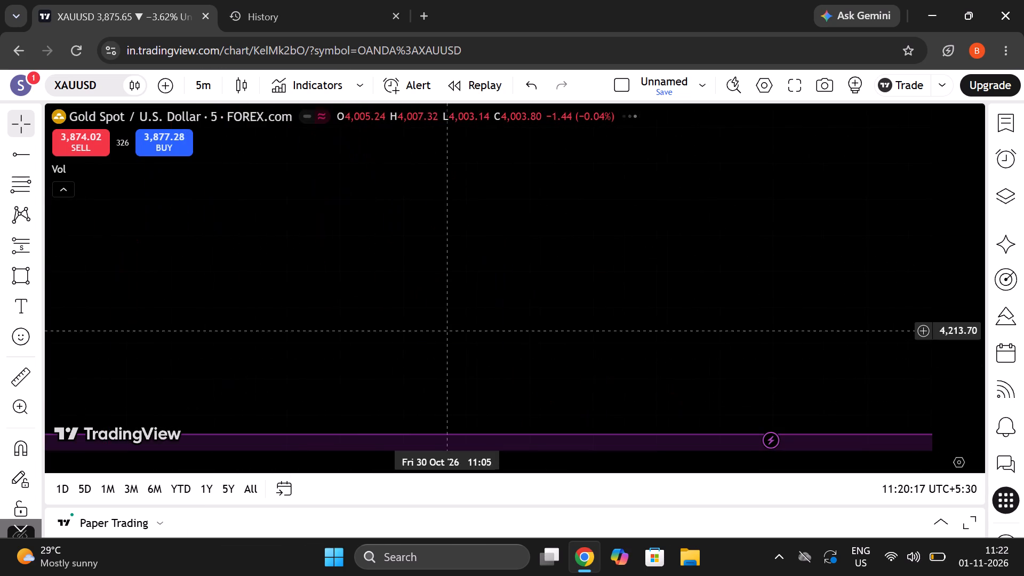
# Examine the 5-minute price action around the short position and the horizontal line at 3,974.83.
pyautogui.moveTo(449, 334); pyautogui.dragTo(435, 347)
pyautogui.click(779, 284)
pyautogui.moveTo(423, 352); pyautogui.dragTo(740, 226)
pyautogui.moveTo(953, 149); pyautogui.dragTo(947, 452)
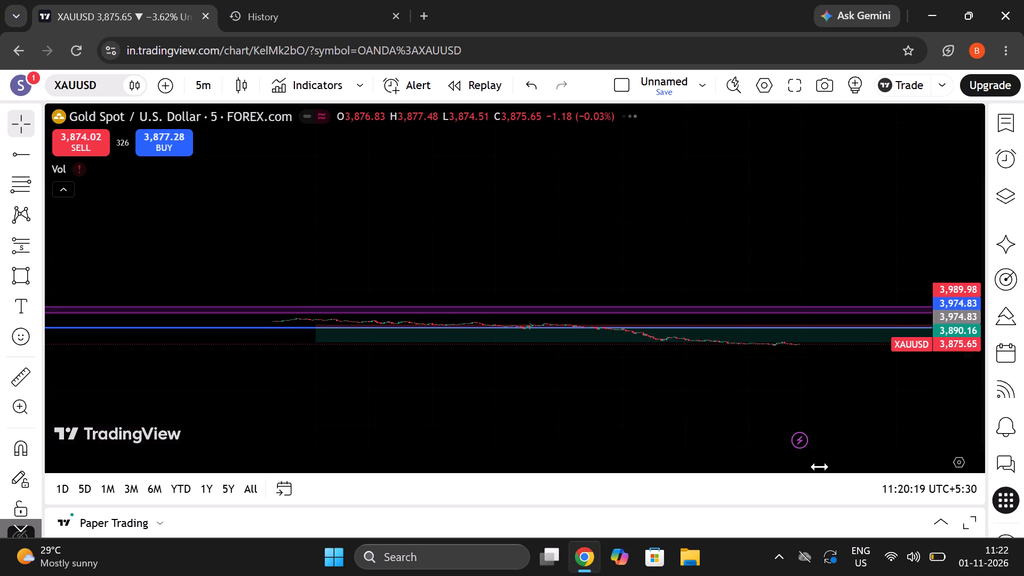
pyautogui.moveTo(609, 462); pyautogui.dragTo(908, 463)
pyautogui.moveTo(802, 398); pyautogui.dragTo(683, 411)
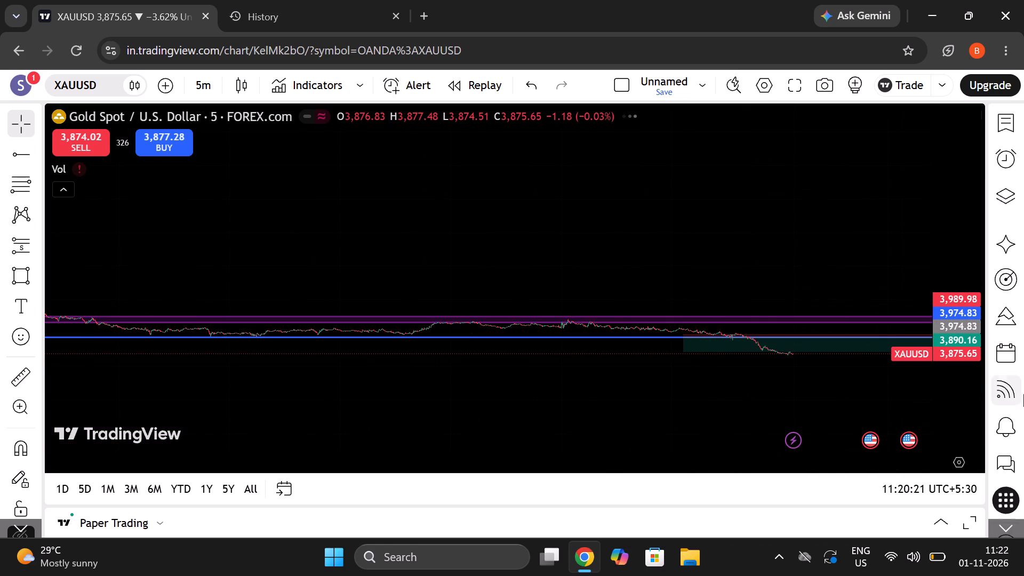
pyautogui.moveTo(957, 415); pyautogui.dragTo(938, 77)
pyautogui.moveTo(789, 301); pyautogui.dragTo(819, 223)
pyautogui.moveTo(737, 430); pyautogui.dragTo(780, 260)
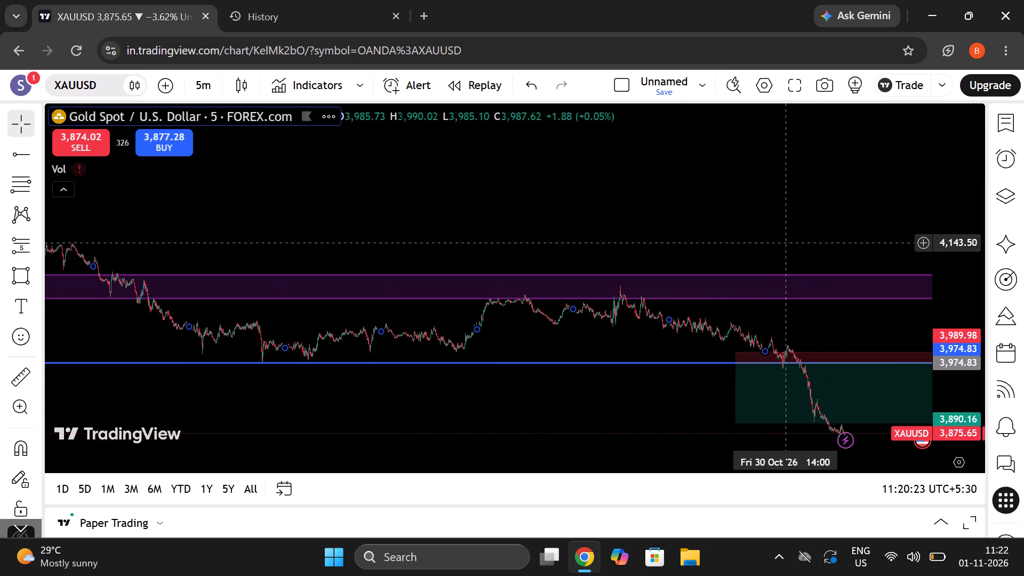
# Examine the earlier 5-minute price action back to mid-October, above the rectangle zone.
pyautogui.moveTo(664, 199); pyautogui.dragTo(897, 227)
pyautogui.moveTo(492, 465); pyautogui.dragTo(753, 498)
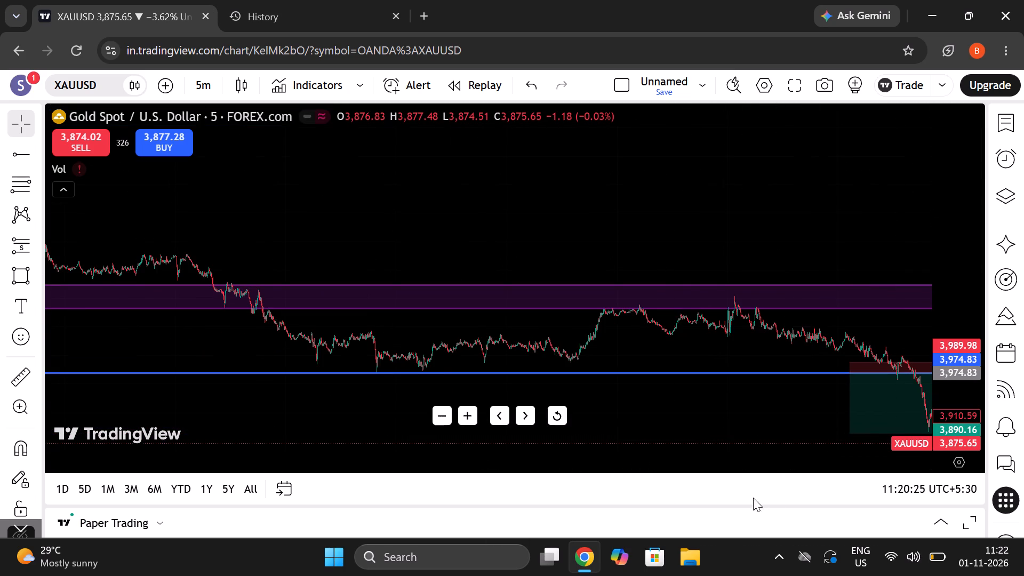
pyautogui.moveTo(753, 498); pyautogui.dragTo(772, 501)
pyautogui.moveTo(681, 461); pyautogui.dragTo(805, 471)
pyautogui.moveTo(520, 194); pyautogui.dragTo(1023, 267)
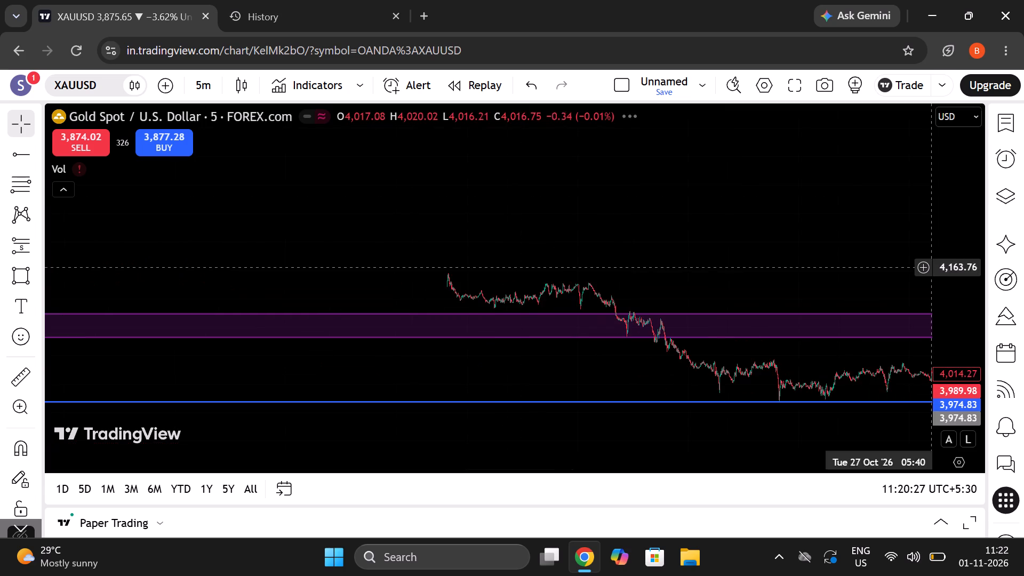
pyautogui.moveTo(503, 253); pyautogui.dragTo(822, 255)
pyautogui.moveTo(941, 245); pyautogui.dragTo(942, 207)
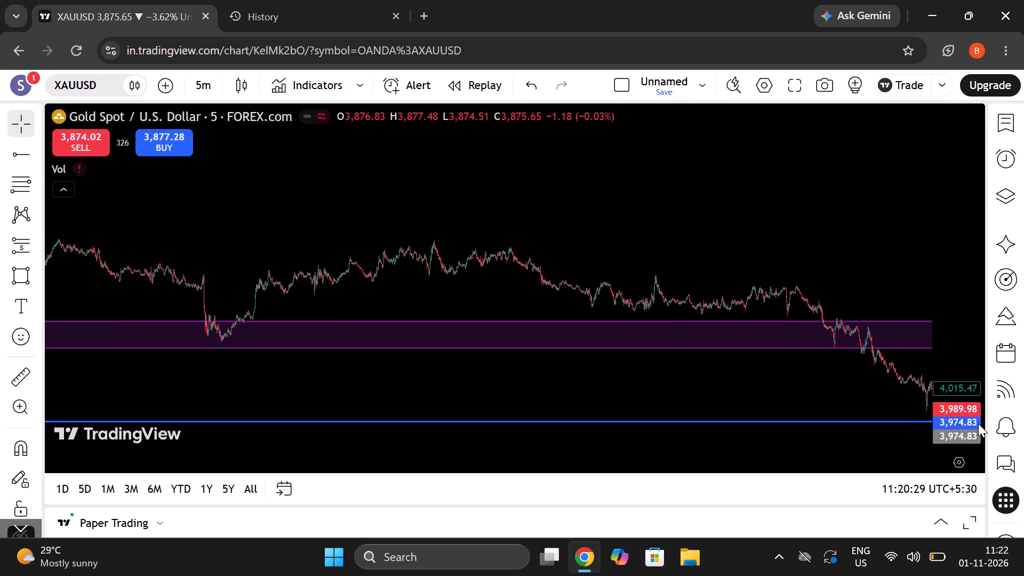
pyautogui.moveTo(963, 403); pyautogui.dragTo(955, 105)
pyautogui.moveTo(701, 257); pyautogui.dragTo(892, 255)
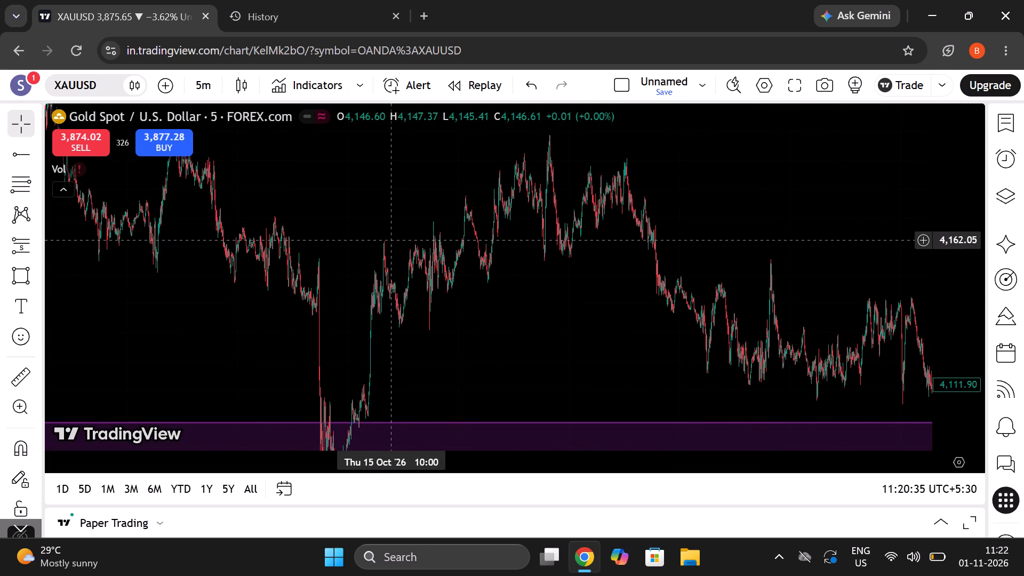
pyautogui.moveTo(585, 349); pyautogui.dragTo(926, 362)
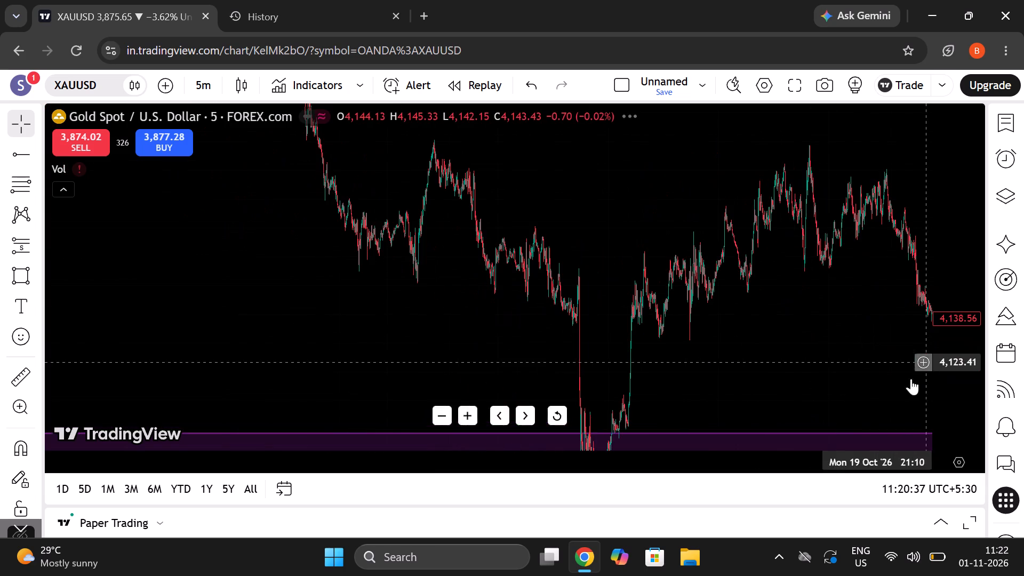
pyautogui.moveTo(812, 455); pyautogui.dragTo(537, 464)
pyautogui.moveTo(504, 391); pyautogui.dragTo(917, 384)
pyautogui.moveTo(943, 379); pyautogui.dragTo(946, 317)
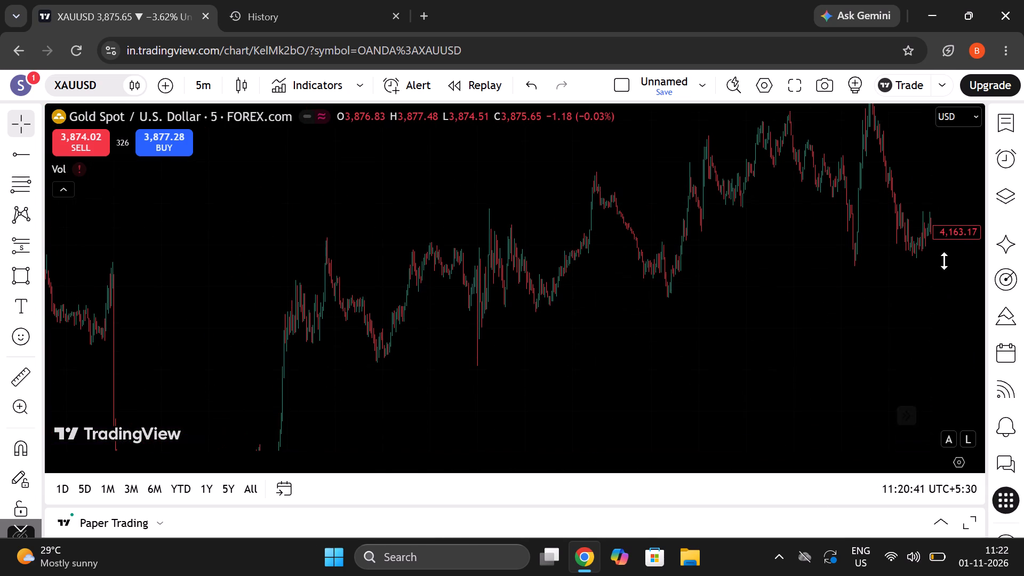
pyautogui.moveTo(949, 348); pyautogui.dragTo(951, 163)
pyautogui.moveTo(891, 284); pyautogui.dragTo(669, 487)
pyautogui.moveTo(967, 231); pyautogui.dragTo(958, 376)
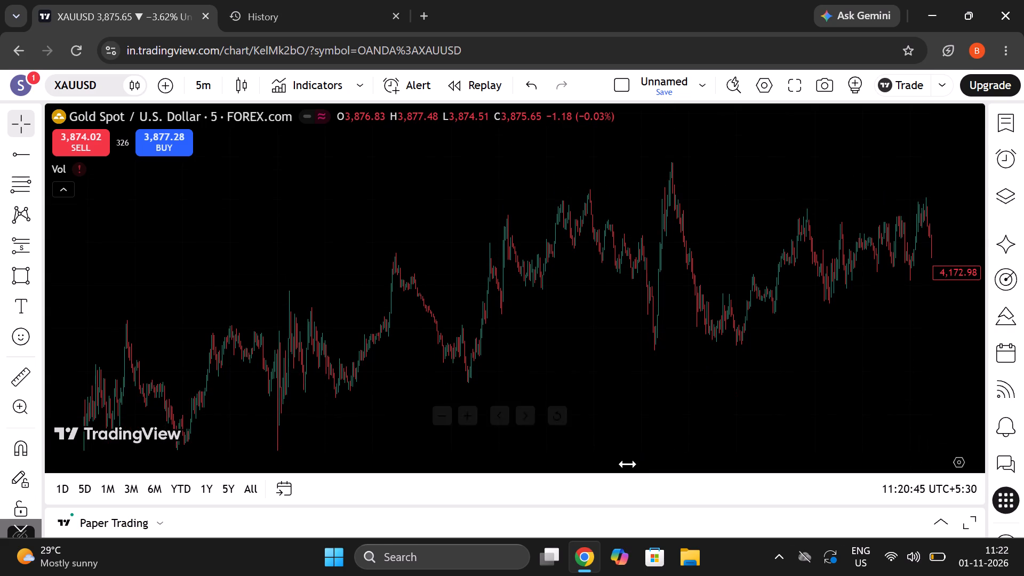
pyautogui.moveTo(668, 463); pyautogui.dragTo(545, 454)
pyautogui.moveTo(558, 380); pyautogui.dragTo(612, 386)
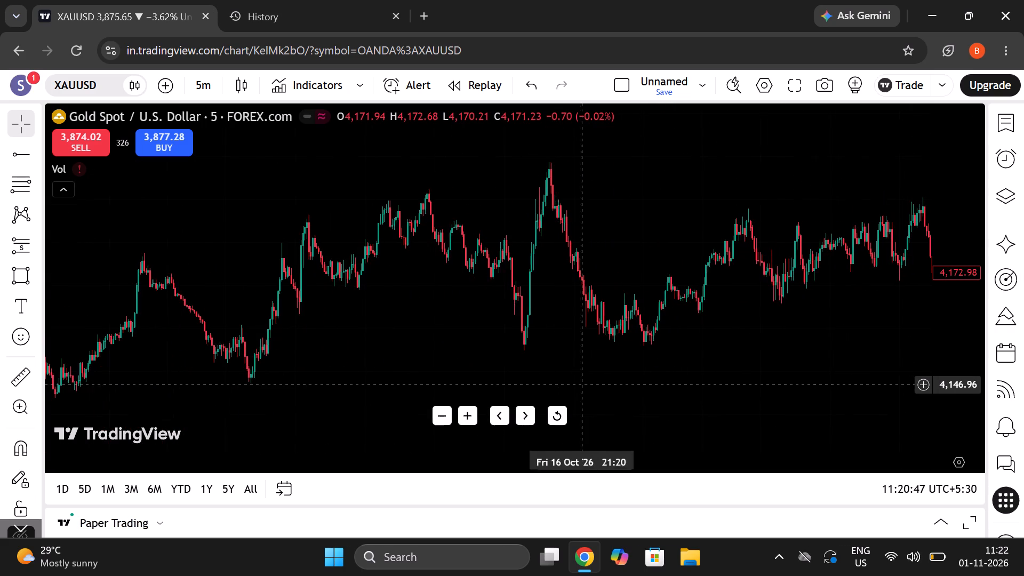
pyautogui.moveTo(612, 386); pyautogui.dragTo(913, 392)
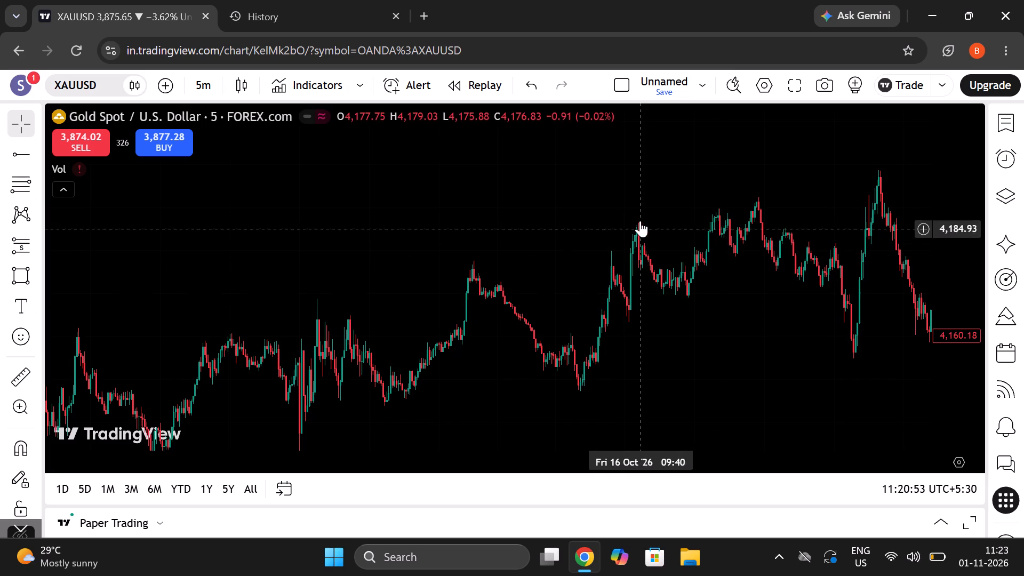
# Examine the 5-minute price swings from 16 to 20 October, down to the rectangle zone's upper edge.
pyautogui.moveTo(805, 365); pyautogui.dragTo(803, 364)
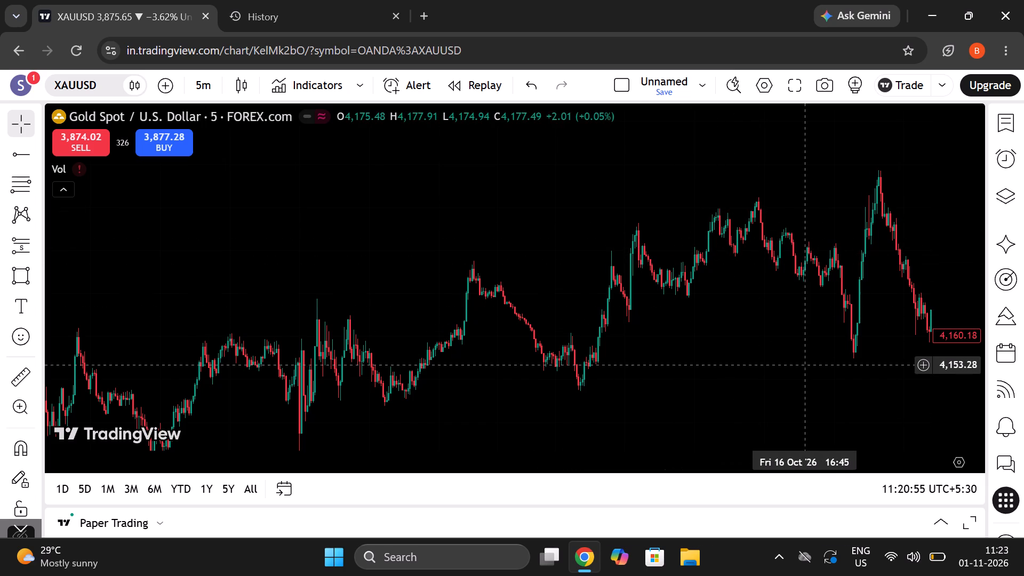
pyautogui.moveTo(803, 364); pyautogui.dragTo(730, 273)
pyautogui.moveTo(803, 308); pyautogui.dragTo(539, 436)
pyautogui.moveTo(777, 400); pyautogui.dragTo(534, 380)
pyautogui.moveTo(815, 375); pyautogui.dragTo(543, 329)
pyautogui.moveTo(548, 350); pyautogui.dragTo(641, 303)
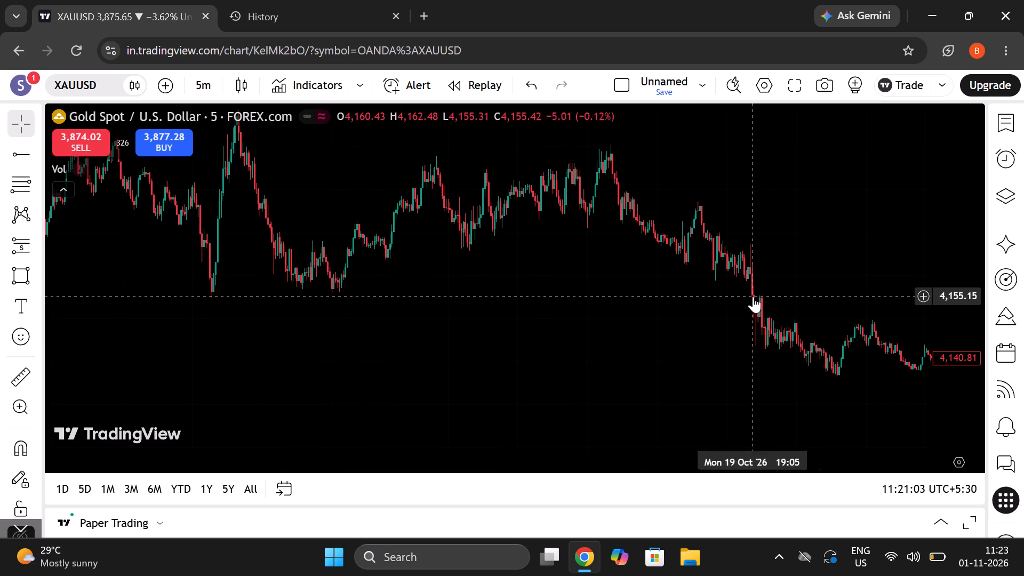
pyautogui.moveTo(682, 340); pyautogui.dragTo(572, 228)
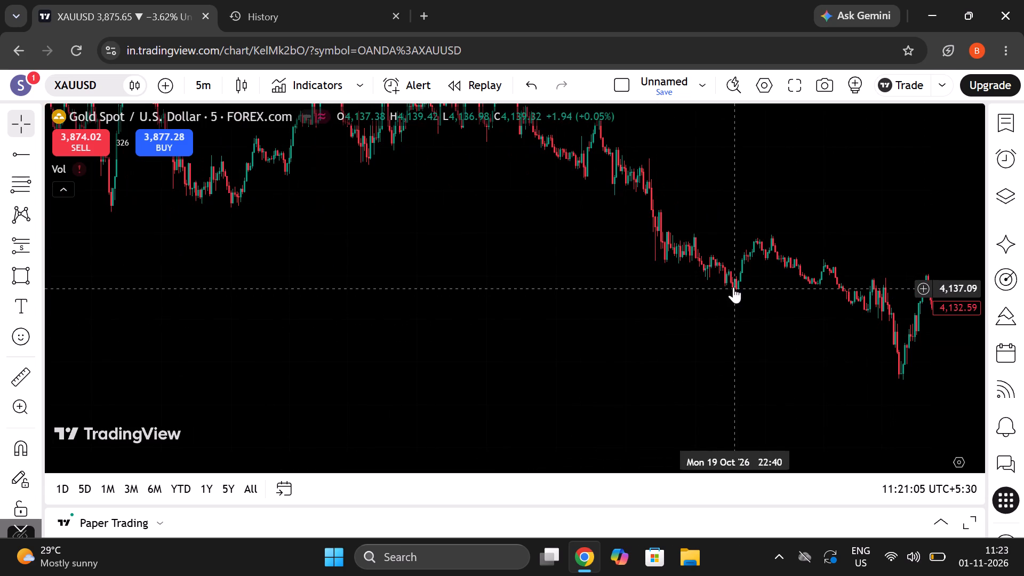
pyautogui.moveTo(857, 365); pyautogui.dragTo(393, 272)
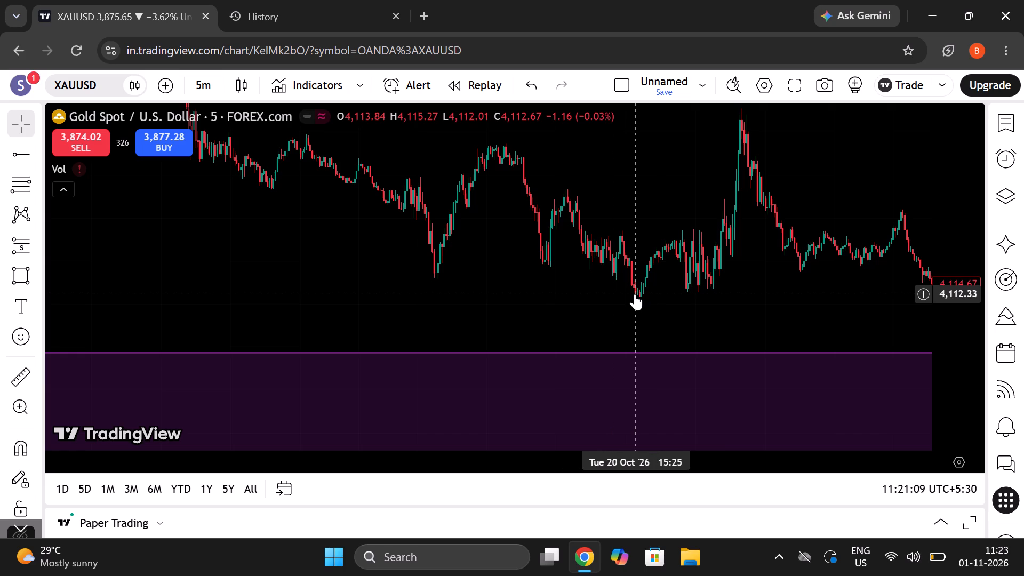
pyautogui.moveTo(566, 190); pyautogui.dragTo(579, 191)
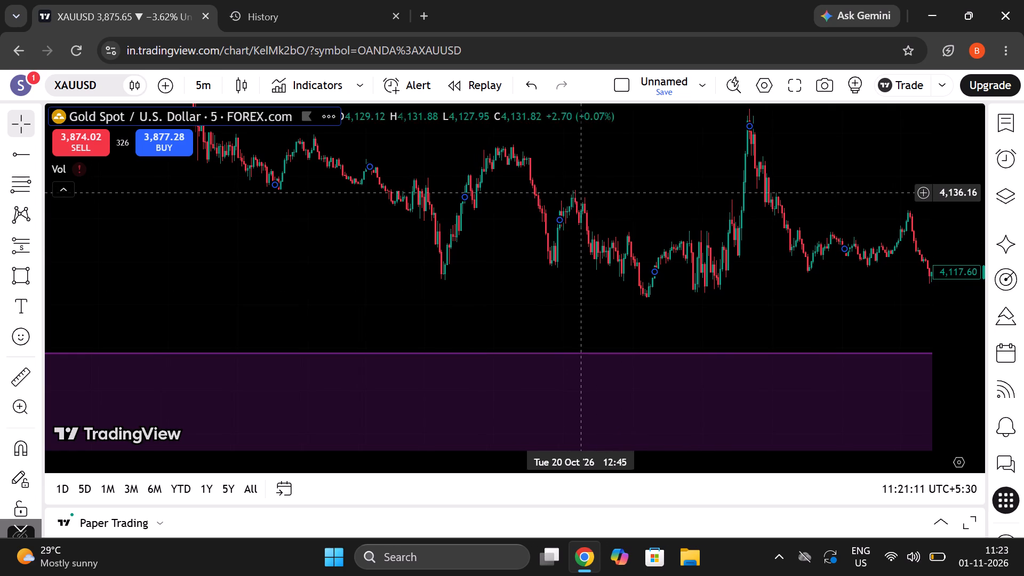
pyautogui.doubleClick(746, 193)
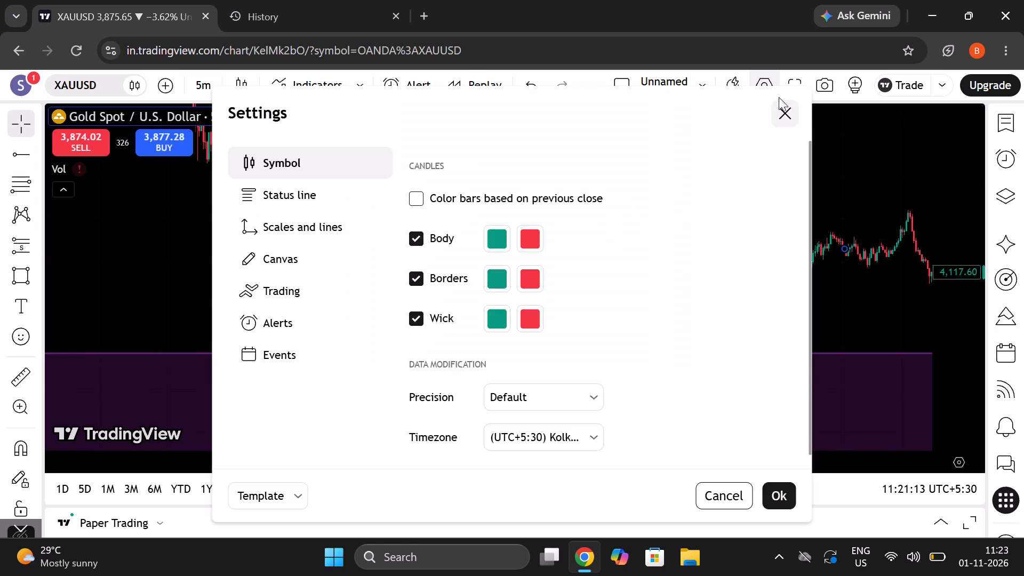
pyautogui.click(781, 110)
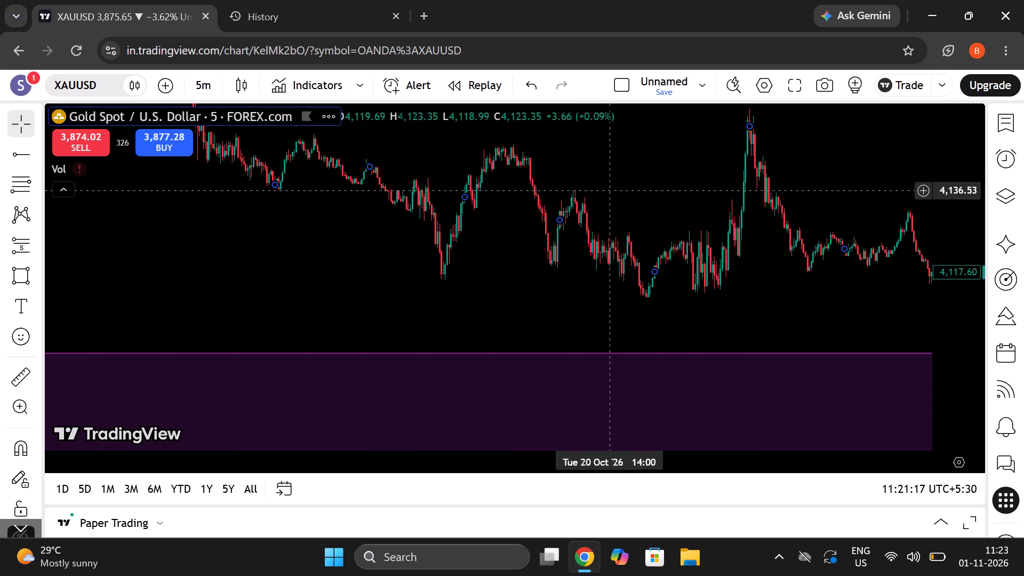
pyautogui.moveTo(761, 197); pyautogui.dragTo(725, 309)
pyautogui.moveTo(955, 352); pyautogui.dragTo(955, 309)
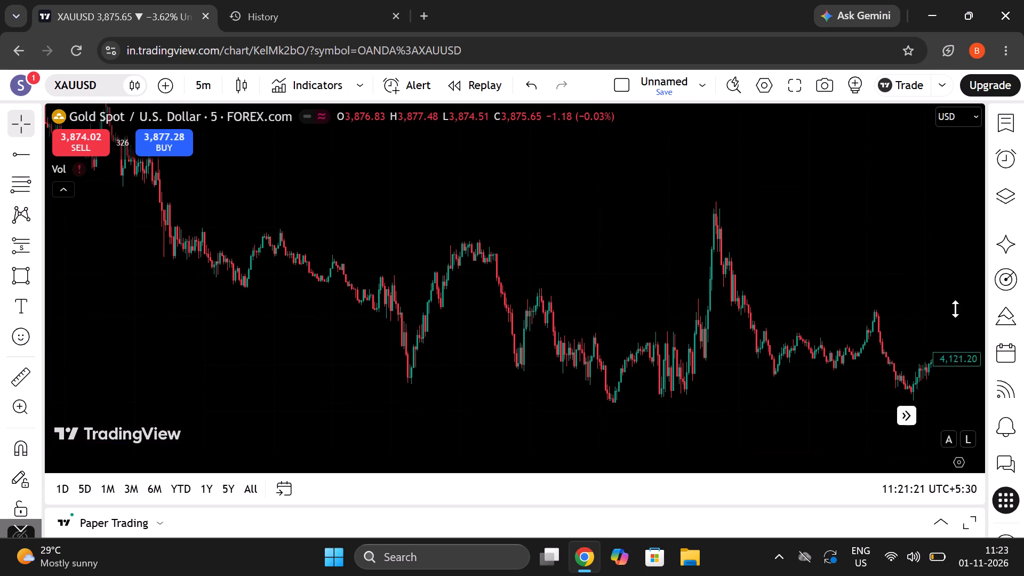
pyautogui.moveTo(955, 309); pyautogui.dragTo(949, 275)
pyautogui.moveTo(903, 317); pyautogui.dragTo(888, 251)
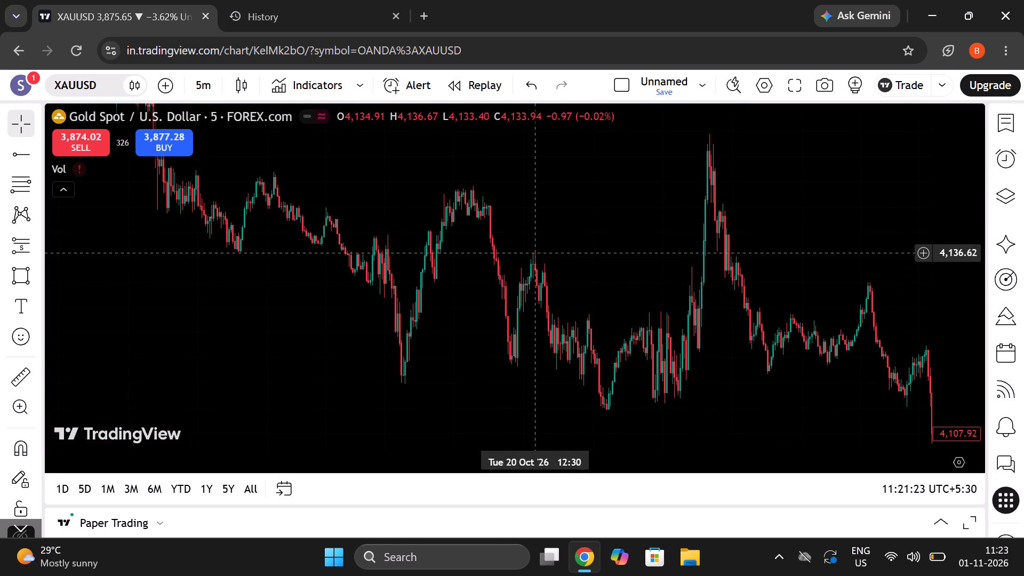
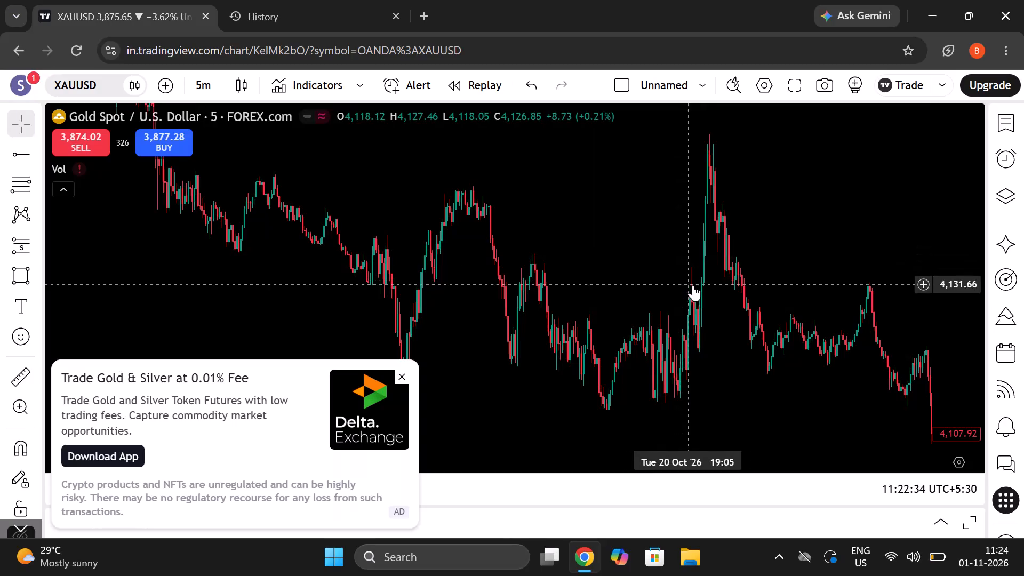
# Examine the 5-minute candles of the sharp rise and fall on the evening of 20 October.
pyautogui.moveTo(809, 265); pyautogui.dragTo(741, 316)
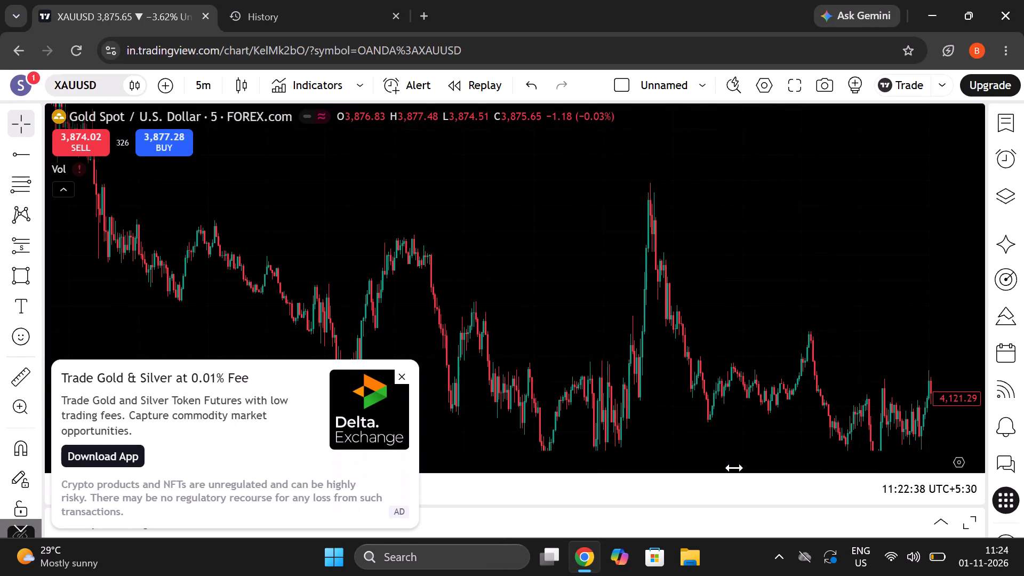
pyautogui.moveTo(735, 463); pyautogui.dragTo(578, 464)
pyautogui.moveTo(659, 329); pyautogui.dragTo(909, 276)
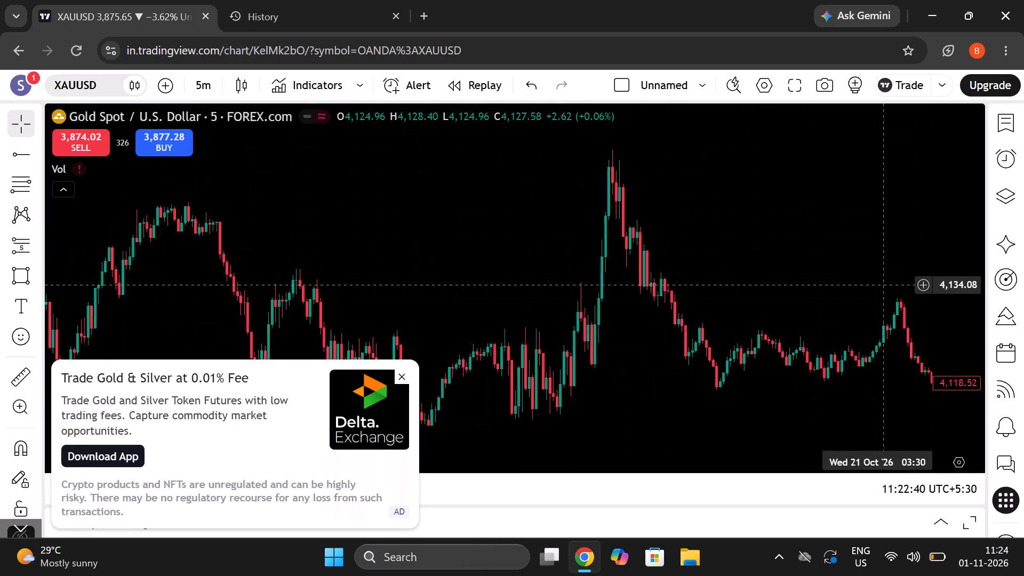
pyautogui.moveTo(909, 276); pyautogui.dragTo(910, 276)
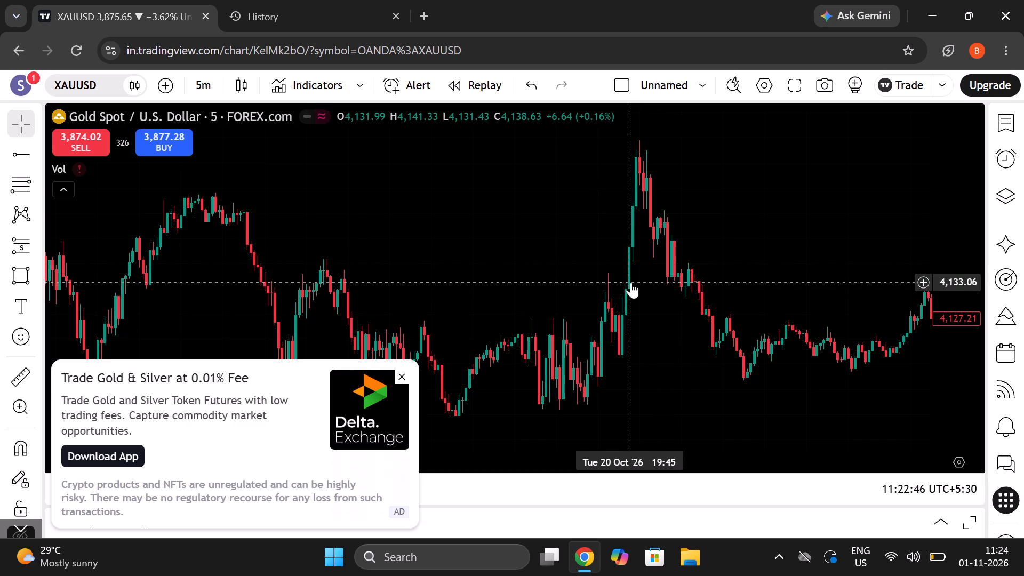
pyautogui.scroll(11, 667, 313)
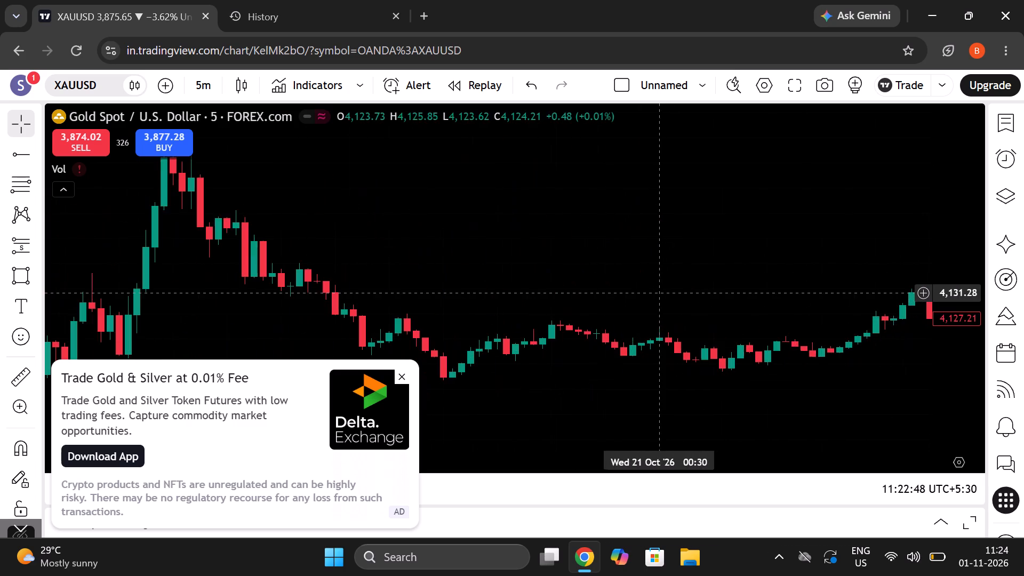
pyautogui.moveTo(652, 292); pyautogui.dragTo(911, 329)
pyautogui.moveTo(516, 244); pyautogui.dragTo(880, 228)
pyautogui.moveTo(971, 297); pyautogui.dragTo(937, 60)
pyautogui.moveTo(871, 209); pyautogui.dragTo(868, 231)
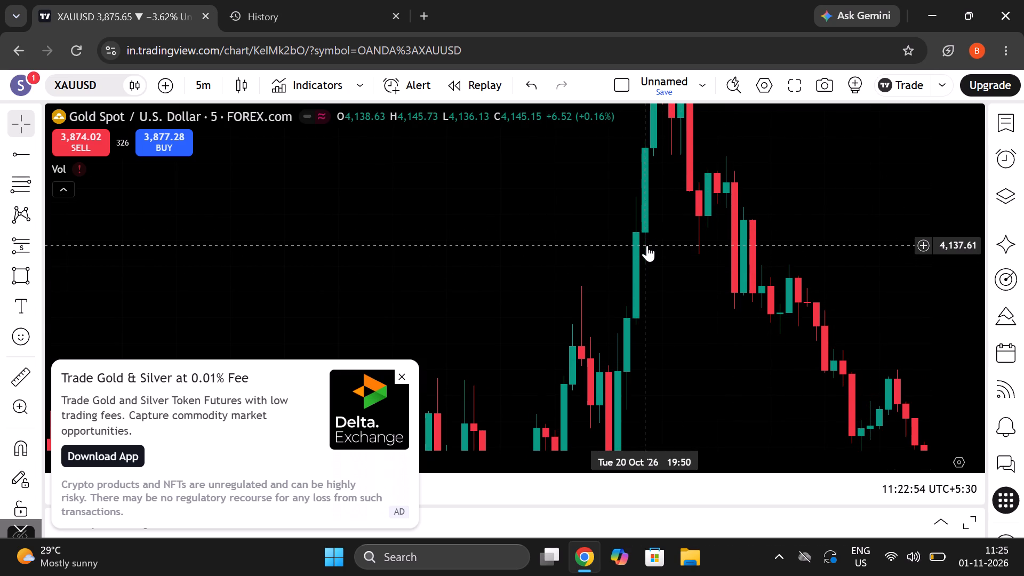
pyautogui.click(639, 272)
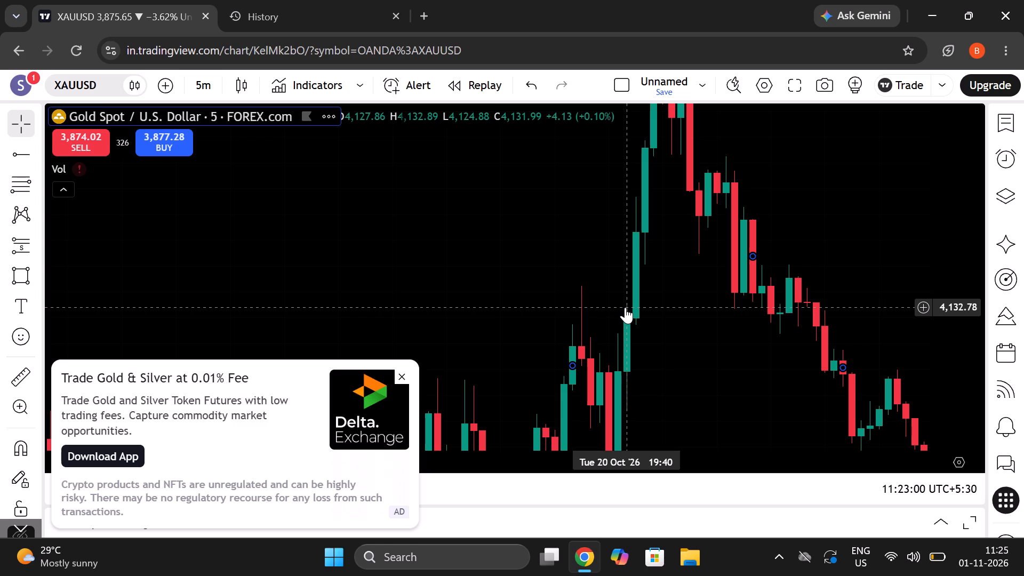
pyautogui.click(624, 307)
pyautogui.click(655, 263)
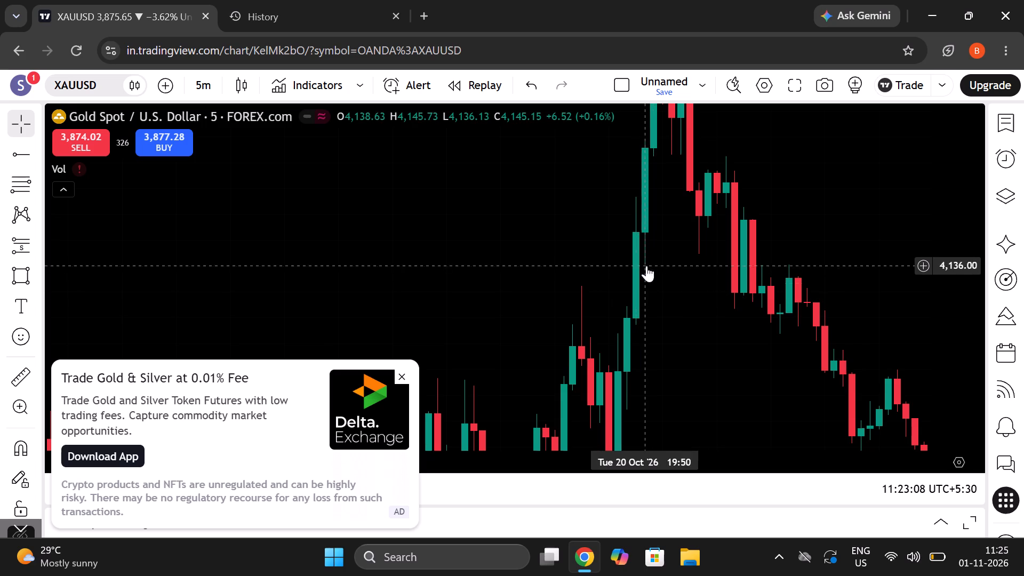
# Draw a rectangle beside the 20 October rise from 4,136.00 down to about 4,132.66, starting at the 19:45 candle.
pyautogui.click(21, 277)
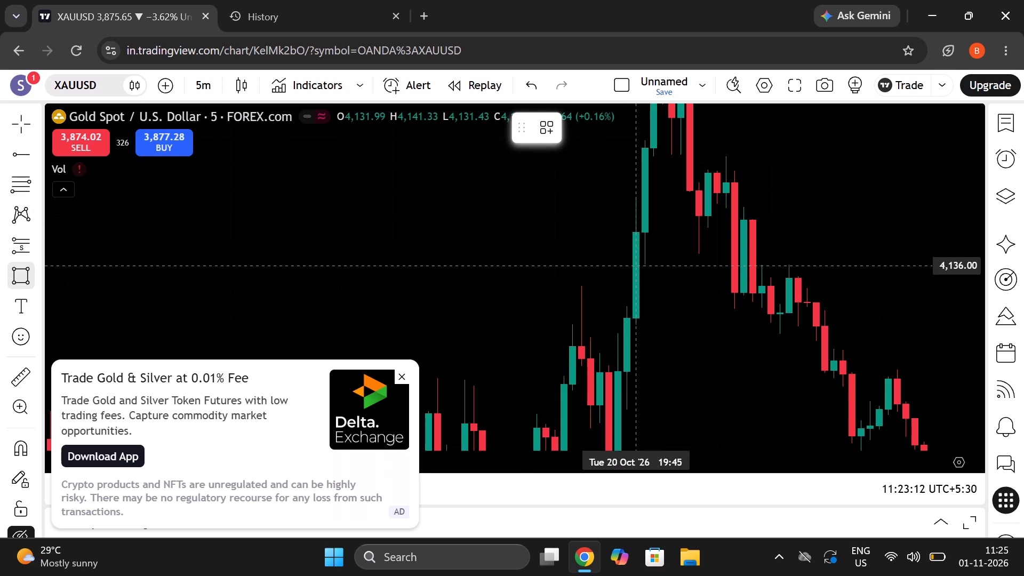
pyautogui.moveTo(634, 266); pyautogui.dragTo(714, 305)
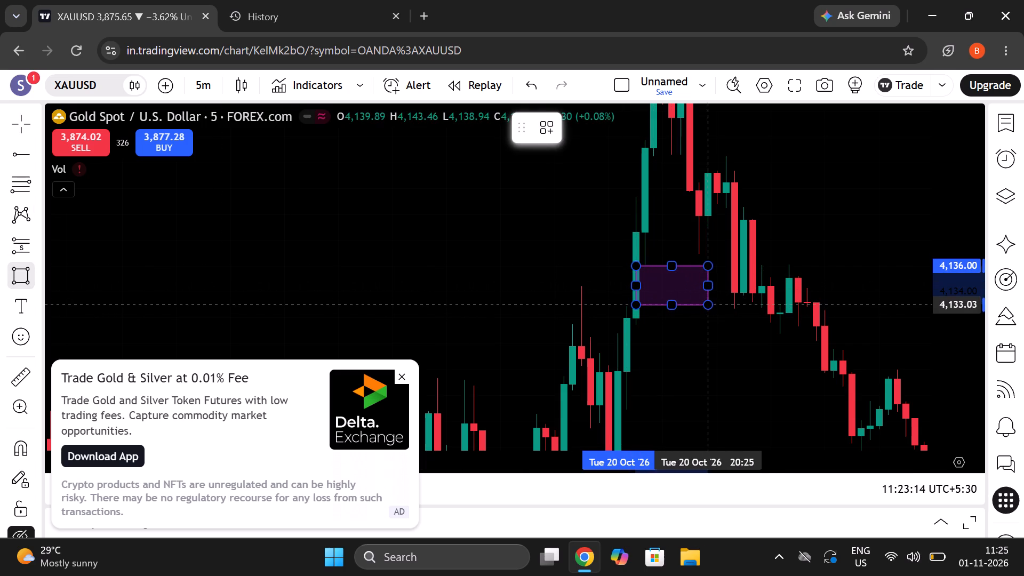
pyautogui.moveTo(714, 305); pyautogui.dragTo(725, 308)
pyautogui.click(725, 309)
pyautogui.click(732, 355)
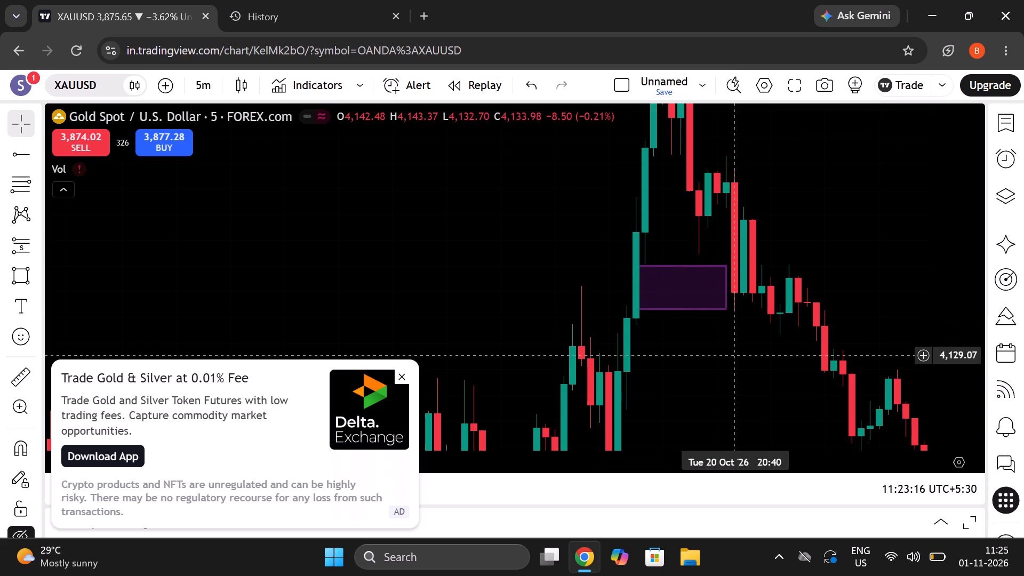
# Switch the gold chart to the 15-minute interval.
pyautogui.moveTo(701, 359); pyautogui.dragTo(753, 259)
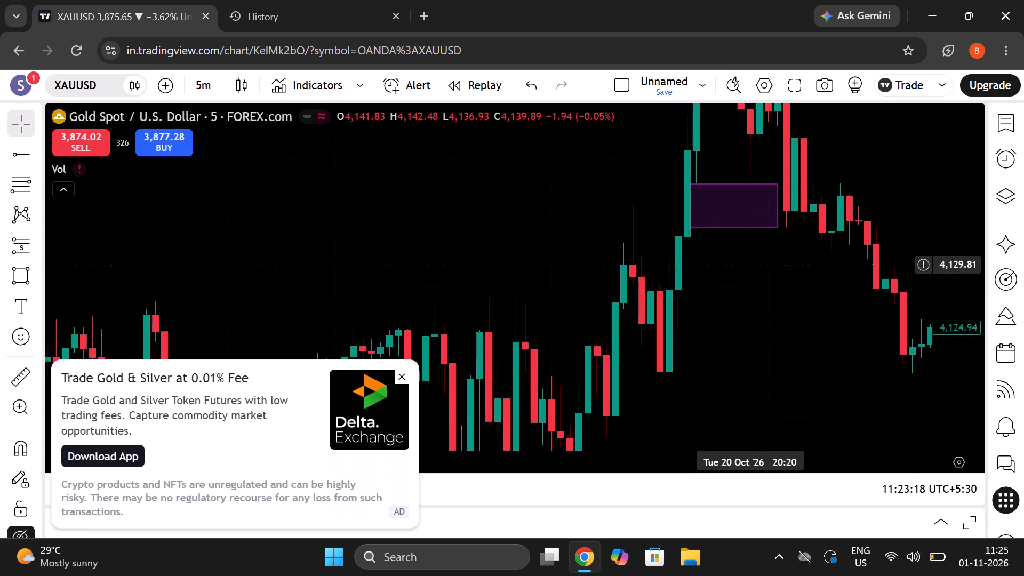
pyautogui.moveTo(764, 338); pyautogui.dragTo(803, 269)
pyautogui.moveTo(735, 308); pyautogui.dragTo(794, 245)
pyautogui.moveTo(743, 272); pyautogui.dragTo(766, 283)
pyautogui.moveTo(557, 452); pyautogui.dragTo(955, 468)
pyautogui.click(203, 85)
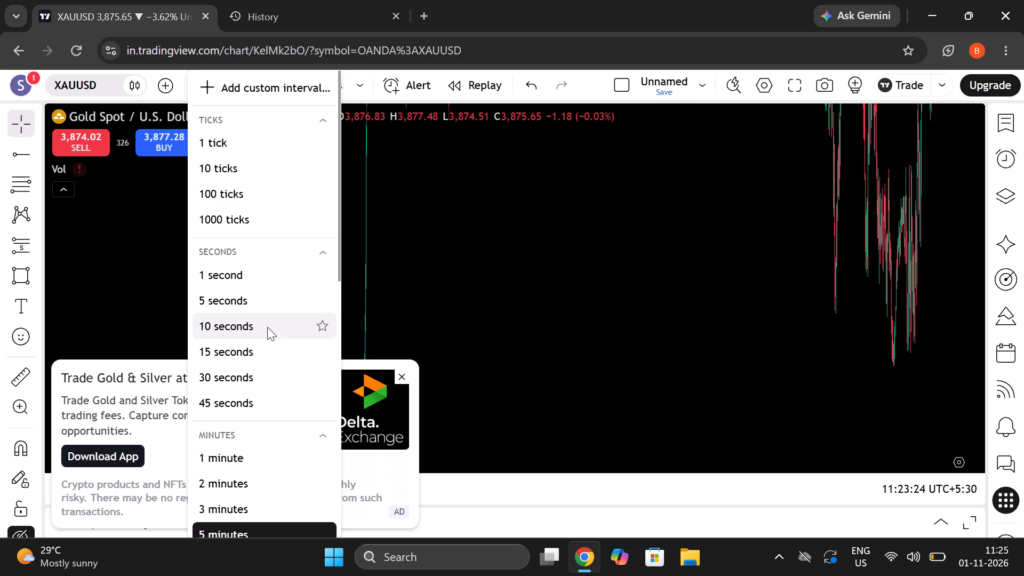
pyautogui.scroll(-4, 254, 441)
pyautogui.click(252, 267)
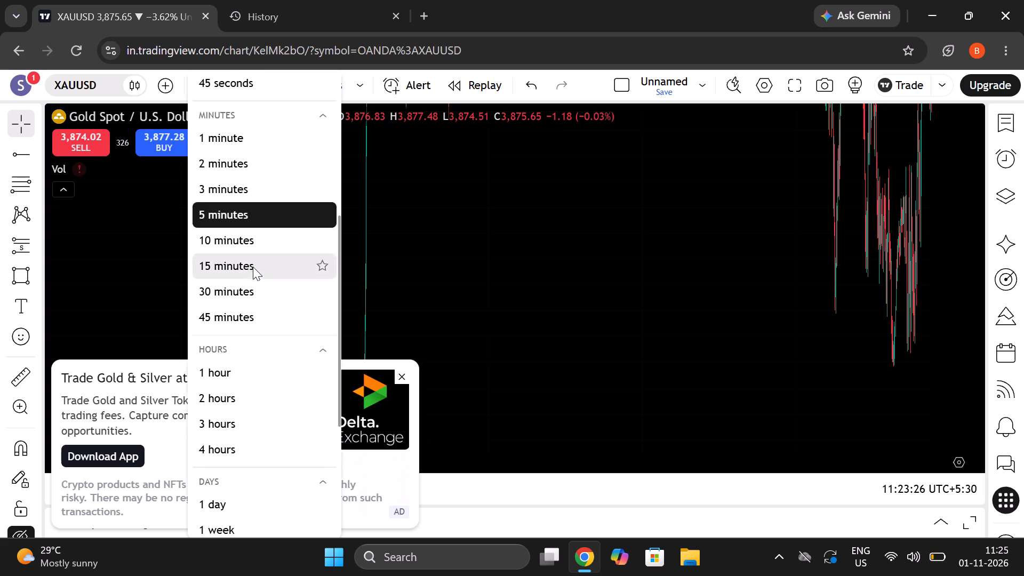
# Examine the 15-minute price action from 20 to 23 October around the small rectangle and above the large rectangle zone.
pyautogui.moveTo(962, 220); pyautogui.dragTo(970, 386)
pyautogui.moveTo(839, 467); pyautogui.dragTo(523, 466)
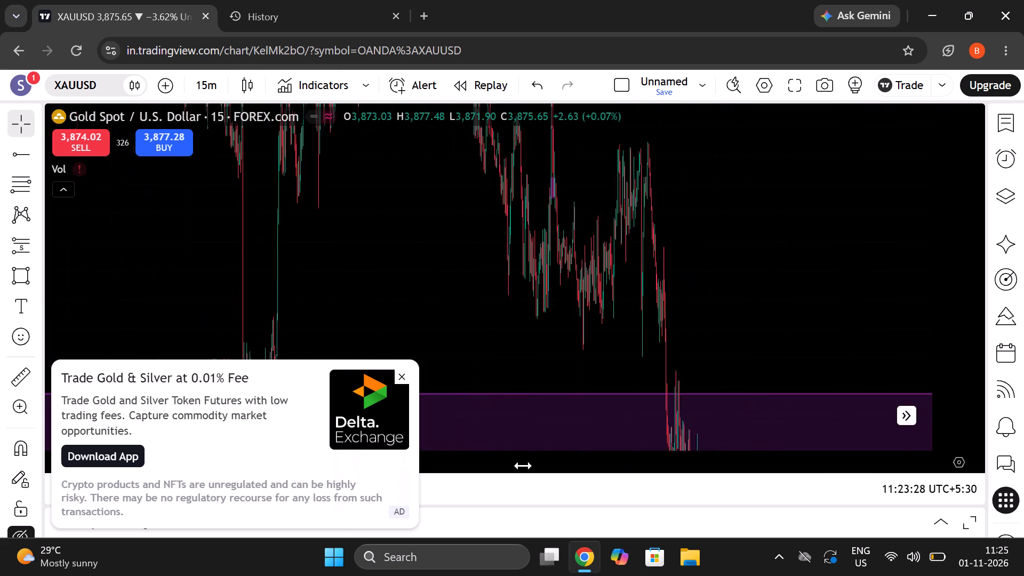
pyautogui.moveTo(523, 466); pyautogui.dragTo(515, 465)
pyautogui.moveTo(497, 320); pyautogui.dragTo(900, 337)
pyautogui.moveTo(607, 292); pyautogui.dragTo(894, 309)
pyautogui.moveTo(638, 307); pyautogui.dragTo(915, 312)
pyautogui.moveTo(746, 302); pyautogui.dragTo(834, 312)
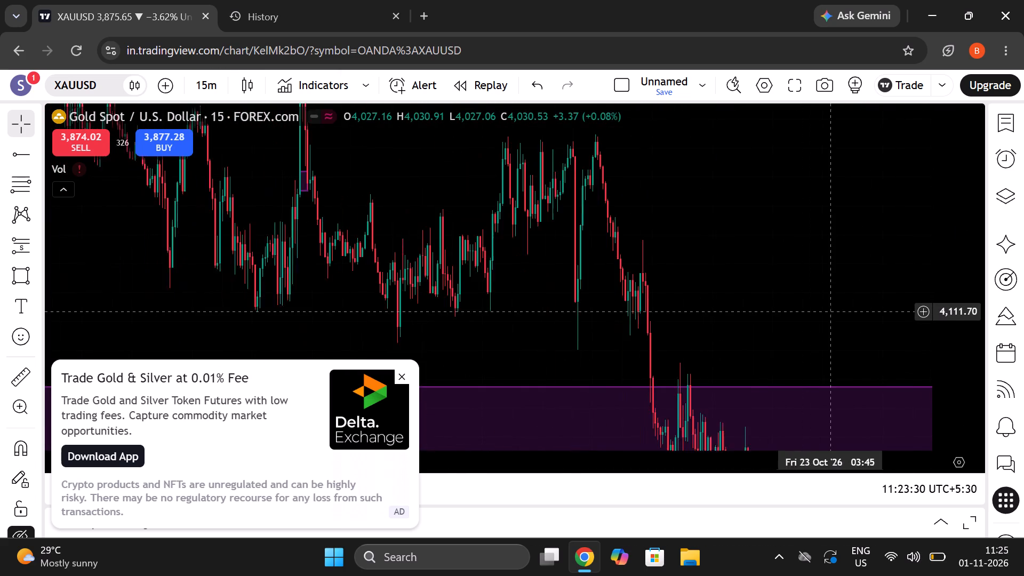
pyautogui.moveTo(834, 312); pyautogui.dragTo(866, 317)
pyautogui.moveTo(795, 270); pyautogui.dragTo(794, 345)
pyautogui.moveTo(765, 257); pyautogui.dragTo(892, 271)
pyautogui.moveTo(761, 283); pyautogui.dragTo(782, 290)
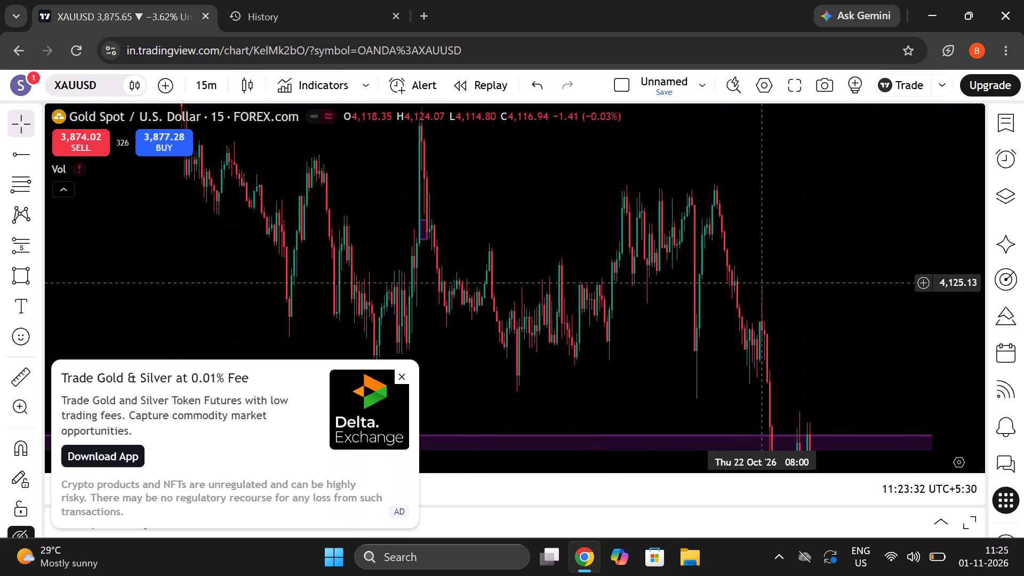
pyautogui.moveTo(782, 290); pyautogui.dragTo(857, 293)
pyautogui.moveTo(857, 293); pyautogui.dragTo(841, 295)
pyautogui.moveTo(708, 204); pyautogui.dragTo(841, 330)
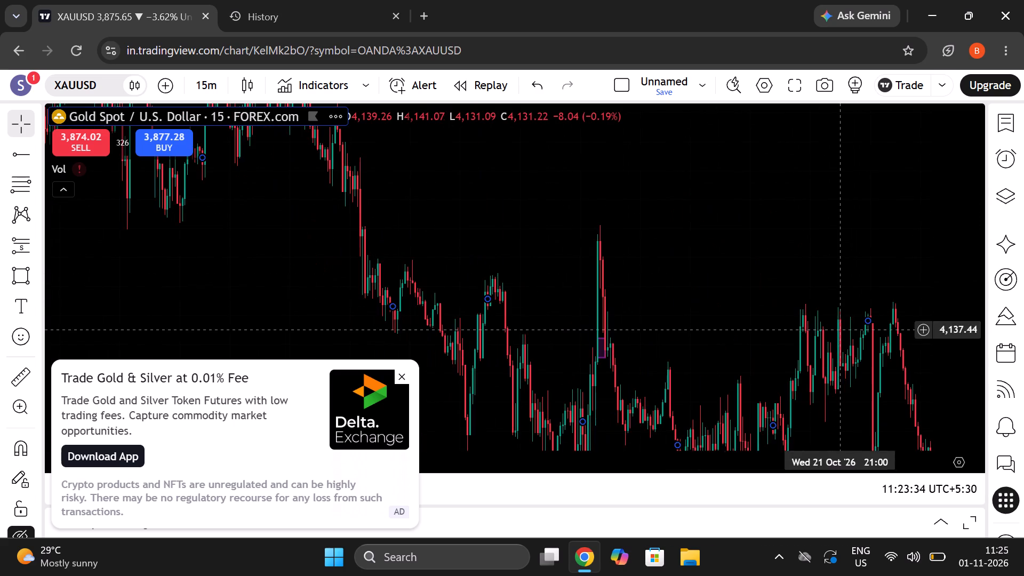
pyautogui.moveTo(689, 291); pyautogui.dragTo(766, 234)
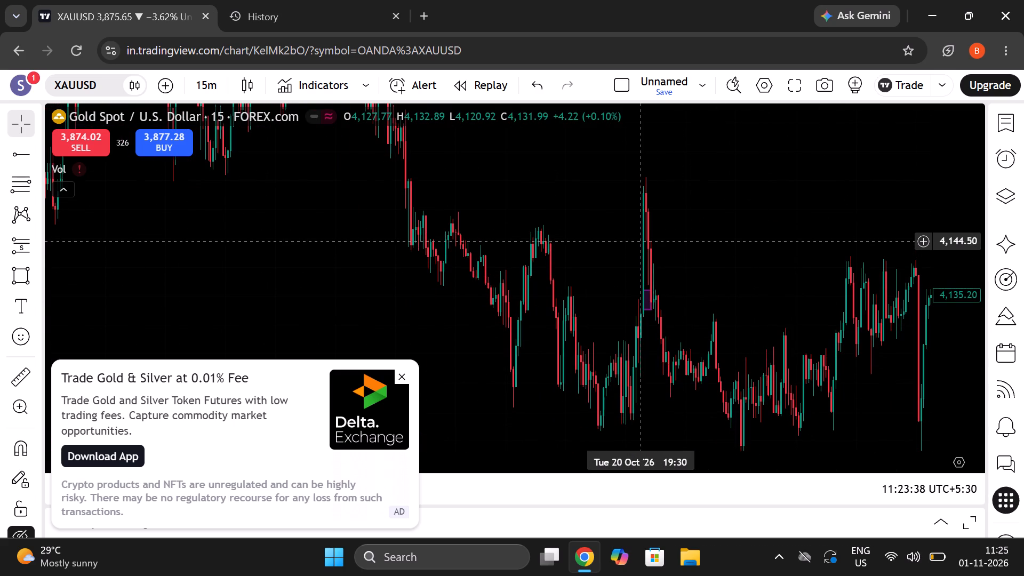
pyautogui.scroll(8, 758, 271)
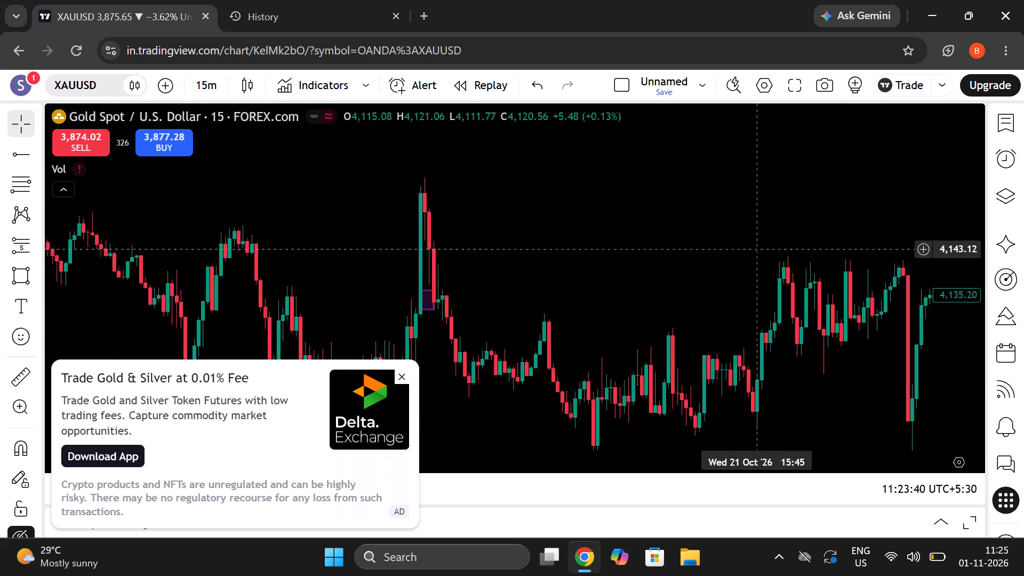
pyautogui.moveTo(568, 248); pyautogui.dragTo(814, 259)
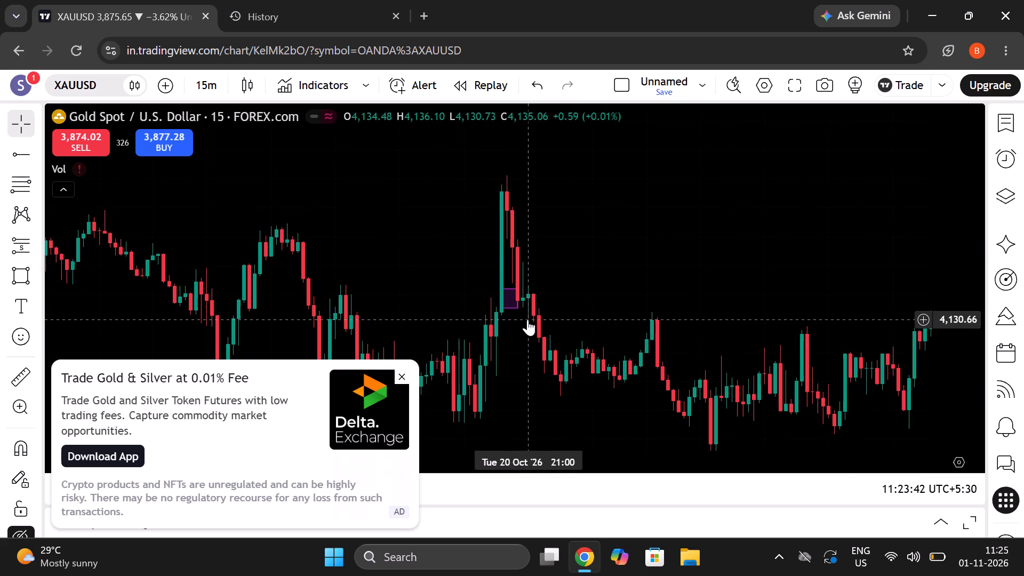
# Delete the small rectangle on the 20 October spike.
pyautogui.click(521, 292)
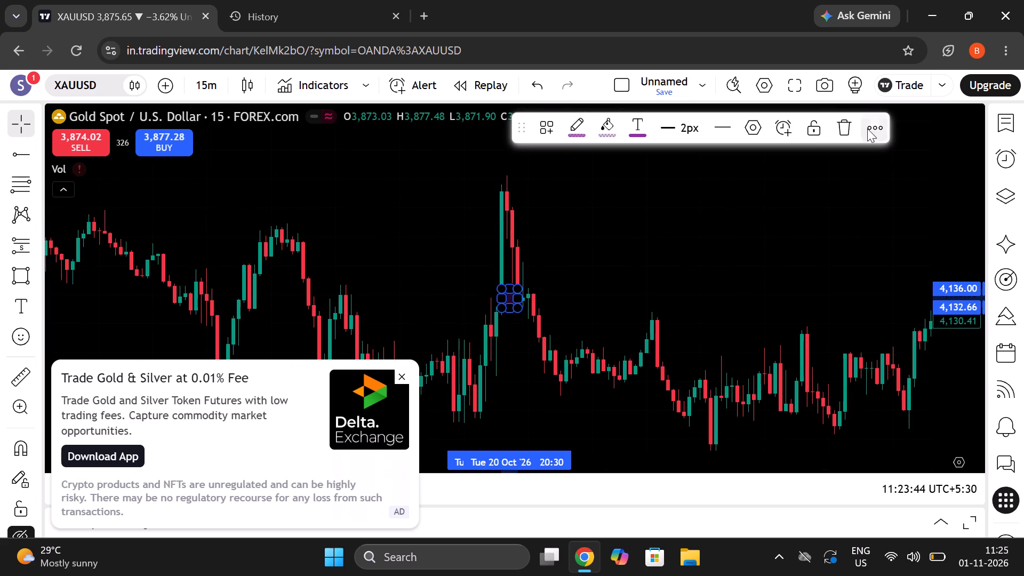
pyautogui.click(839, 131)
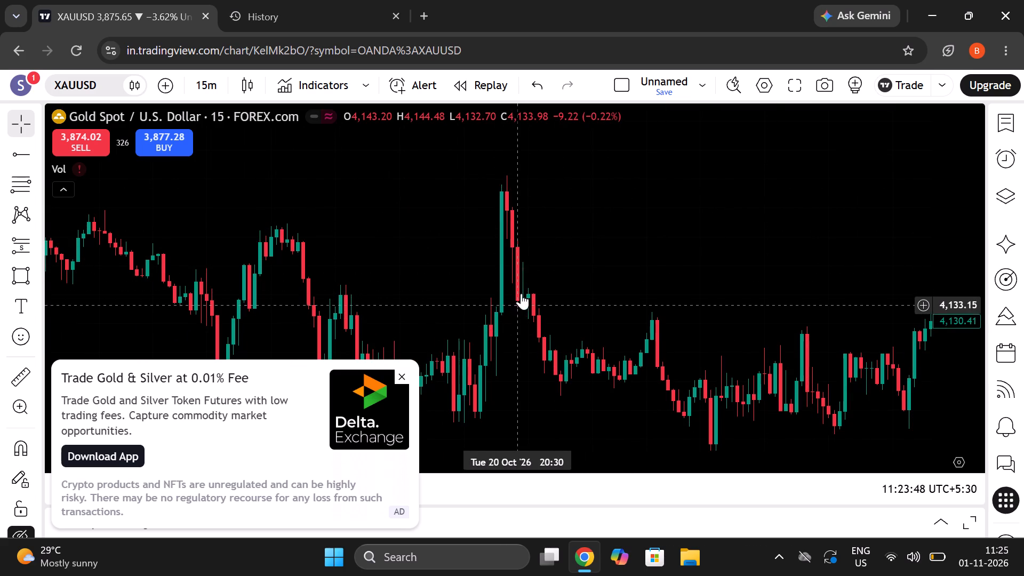
# Draw a rectangle over the 20 October spike from 4,144.64 down to about 4,133, starting at the 19:15 candle.
pyautogui.click(532, 236)
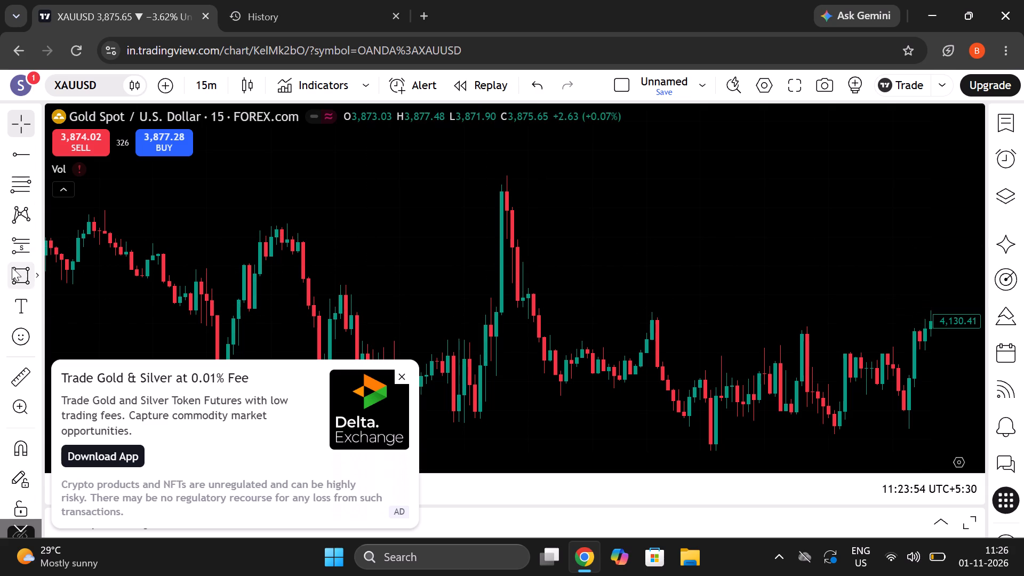
pyautogui.click(12, 270)
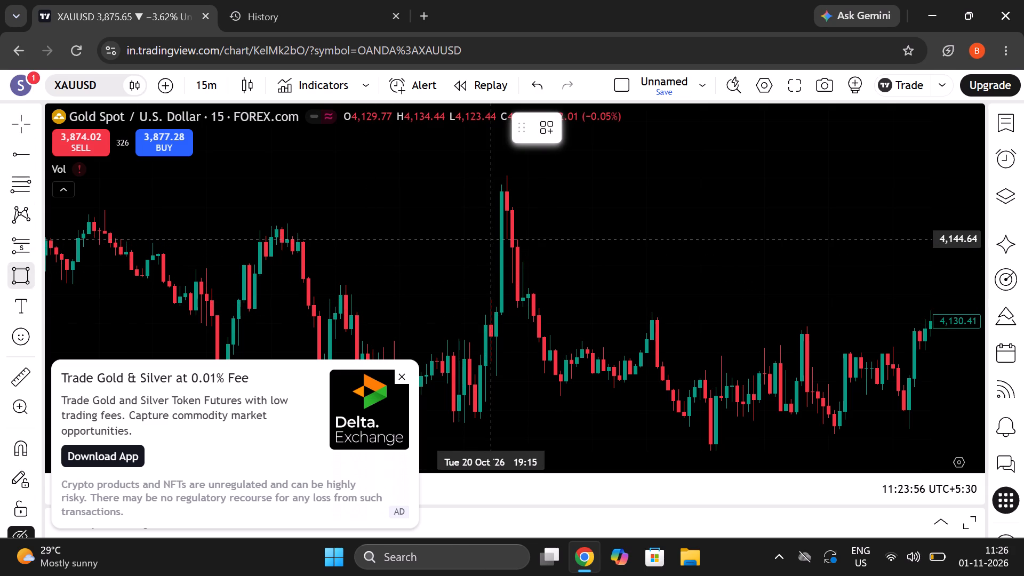
pyautogui.moveTo(493, 238); pyautogui.dragTo(563, 305)
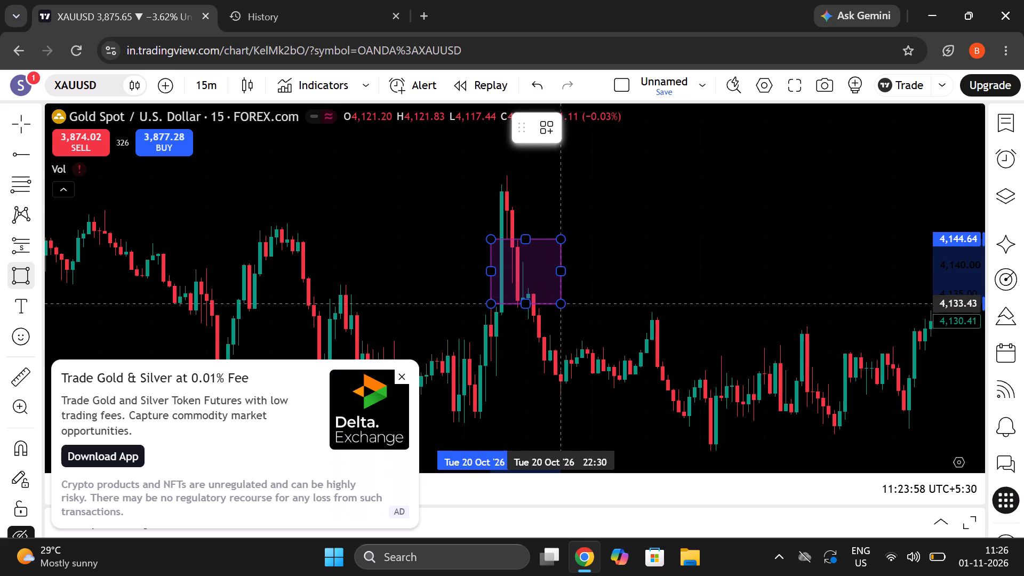
pyautogui.moveTo(563, 305); pyautogui.dragTo(563, 306)
pyautogui.click(563, 306)
pyautogui.click(667, 273)
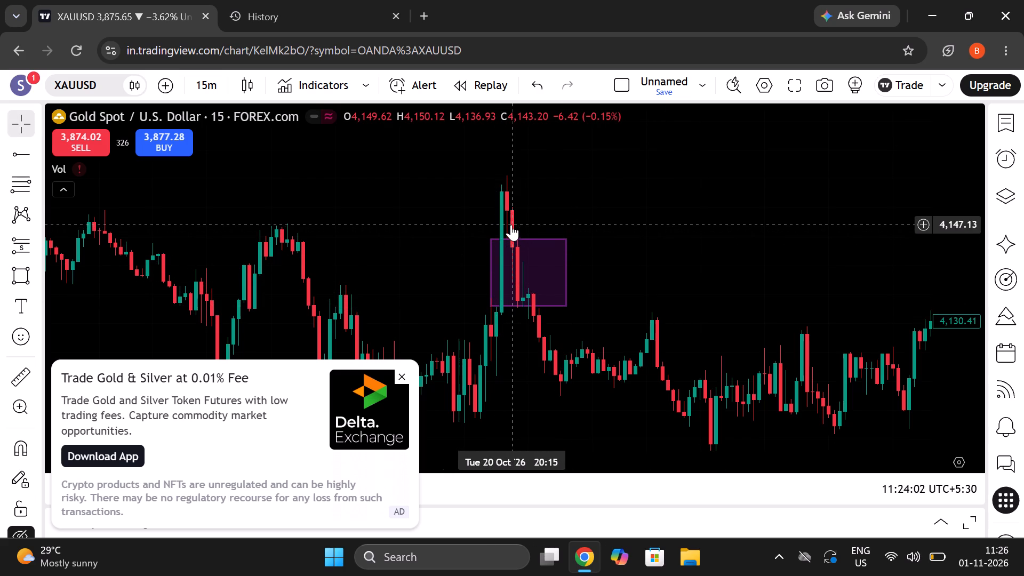
pyautogui.click(643, 265)
# Examine the earlier 15-minute price action from mid-October back to early October, above the large rectangle zone.
pyautogui.moveTo(707, 237); pyautogui.dragTo(776, 282)
pyautogui.moveTo(594, 458); pyautogui.dragTo(869, 413)
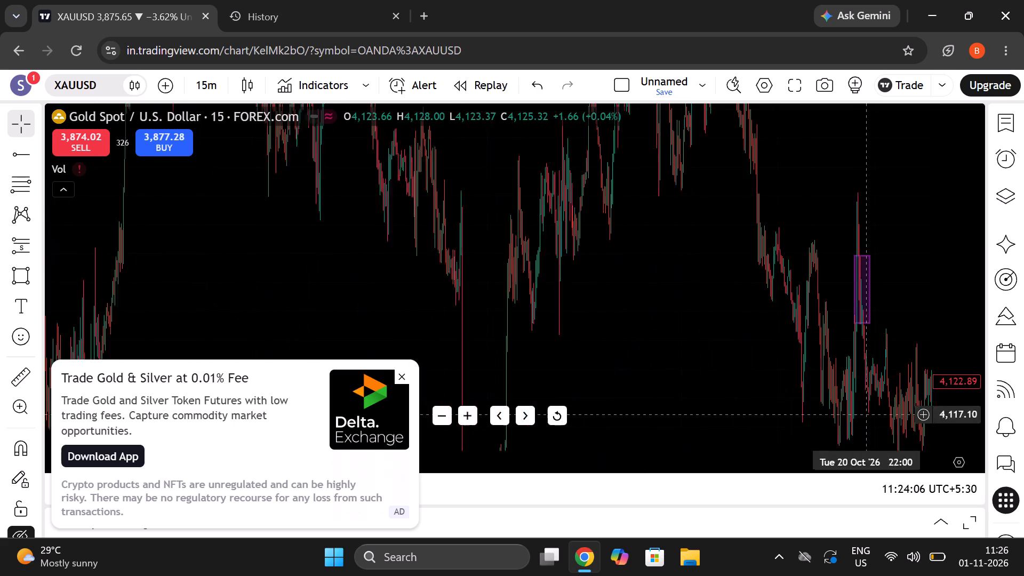
pyautogui.moveTo(481, 243); pyautogui.dragTo(669, 283)
pyautogui.moveTo(340, 245); pyautogui.dragTo(774, 284)
pyautogui.moveTo(350, 267); pyautogui.dragTo(531, 286)
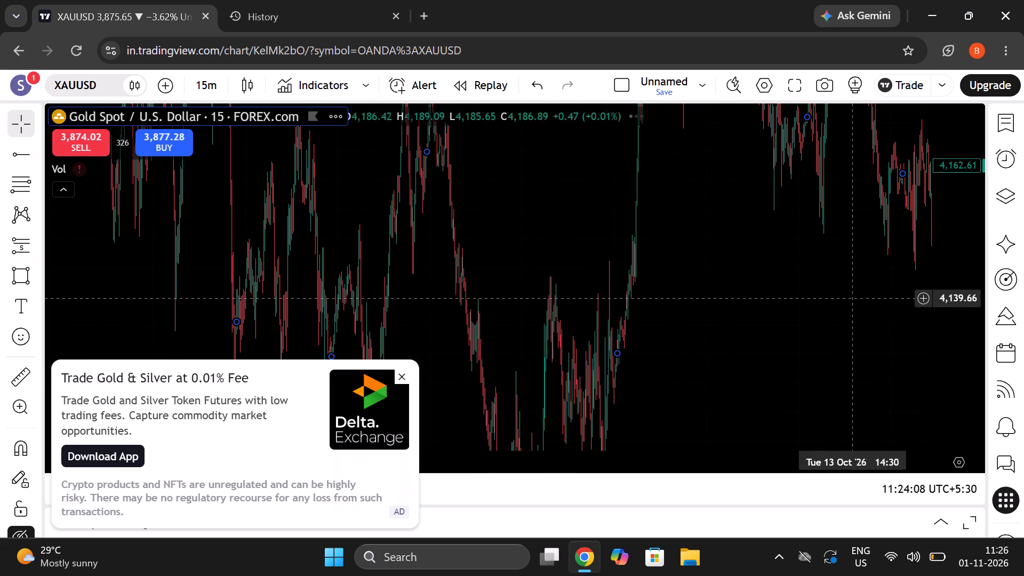
pyautogui.moveTo(958, 270); pyautogui.dragTo(955, 182)
pyautogui.moveTo(967, 173); pyautogui.dragTo(974, 474)
pyautogui.moveTo(835, 468); pyautogui.dragTo(690, 468)
pyautogui.moveTo(521, 263); pyautogui.dragTo(530, 263)
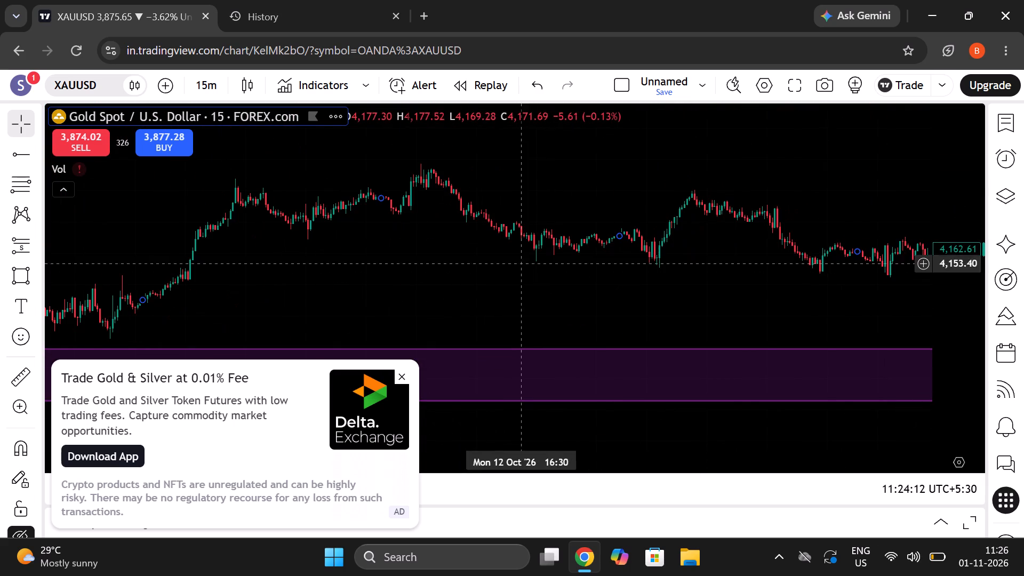
pyautogui.moveTo(530, 263); pyautogui.dragTo(946, 284)
pyautogui.moveTo(682, 306); pyautogui.dragTo(924, 305)
pyautogui.moveTo(419, 255); pyautogui.dragTo(860, 256)
pyautogui.moveTo(456, 265); pyautogui.dragTo(506, 263)
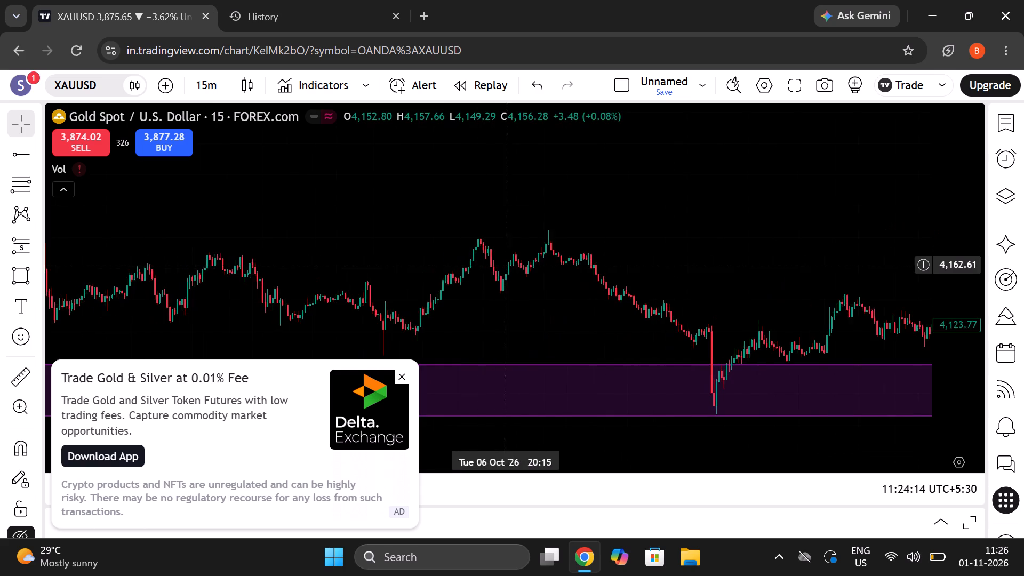
pyautogui.moveTo(506, 263); pyautogui.dragTo(697, 247)
pyautogui.moveTo(566, 263); pyautogui.dragTo(674, 247)
pyautogui.moveTo(553, 236); pyautogui.dragTo(778, 277)
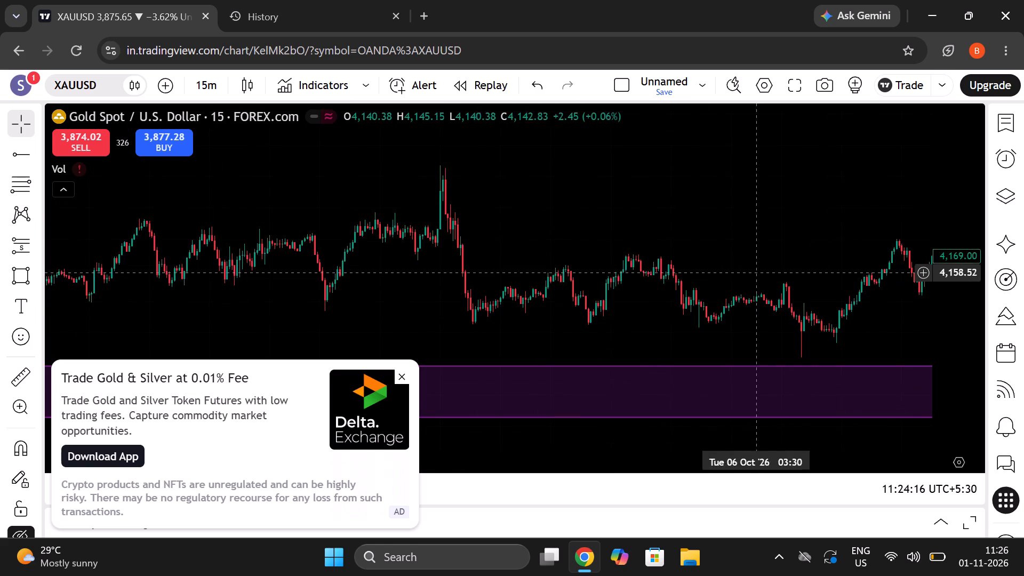
# Examine the 15-minute price action from 7 October back to the sharp spike on 2 October.
pyautogui.moveTo(590, 228); pyautogui.dragTo(156, 122)
pyautogui.moveTo(660, 193); pyautogui.dragTo(641, 208)
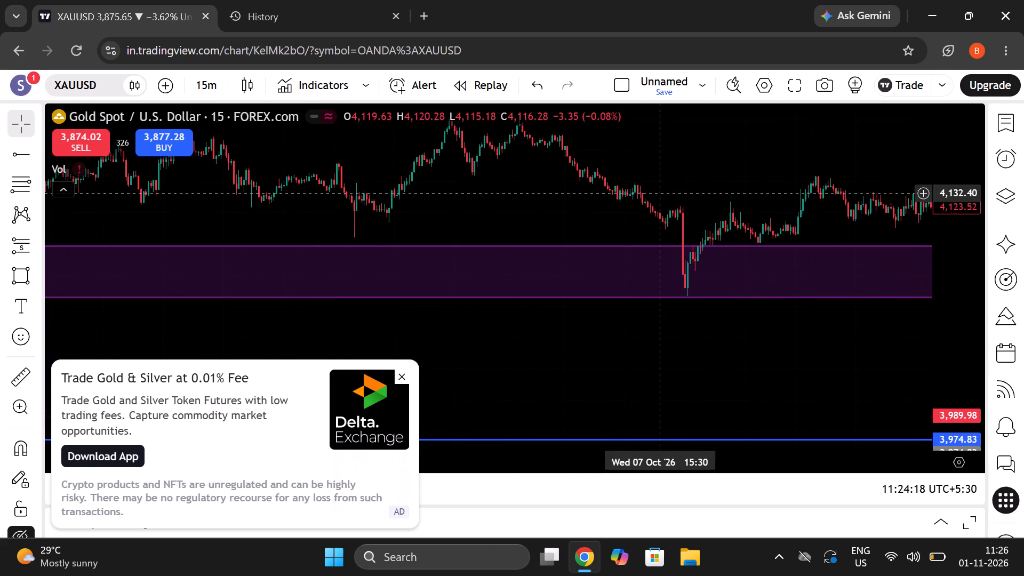
pyautogui.moveTo(641, 208); pyautogui.dragTo(594, 225)
pyautogui.moveTo(663, 201); pyautogui.dragTo(924, 271)
pyautogui.moveTo(356, 156); pyautogui.dragTo(825, 232)
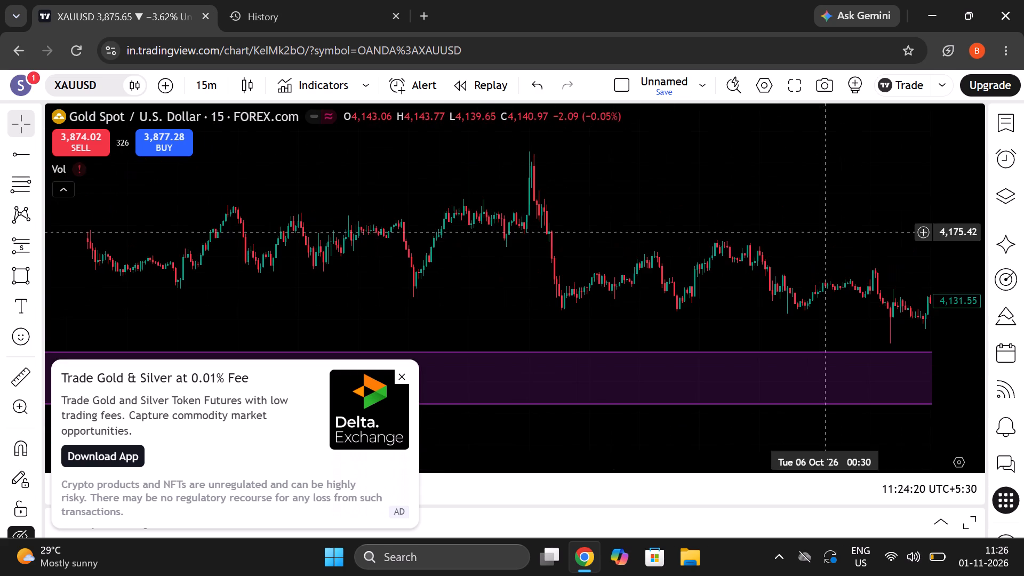
pyautogui.moveTo(426, 198); pyautogui.dragTo(609, 221)
pyautogui.moveTo(566, 217); pyautogui.dragTo(578, 234)
pyautogui.scroll(4, 613, 247)
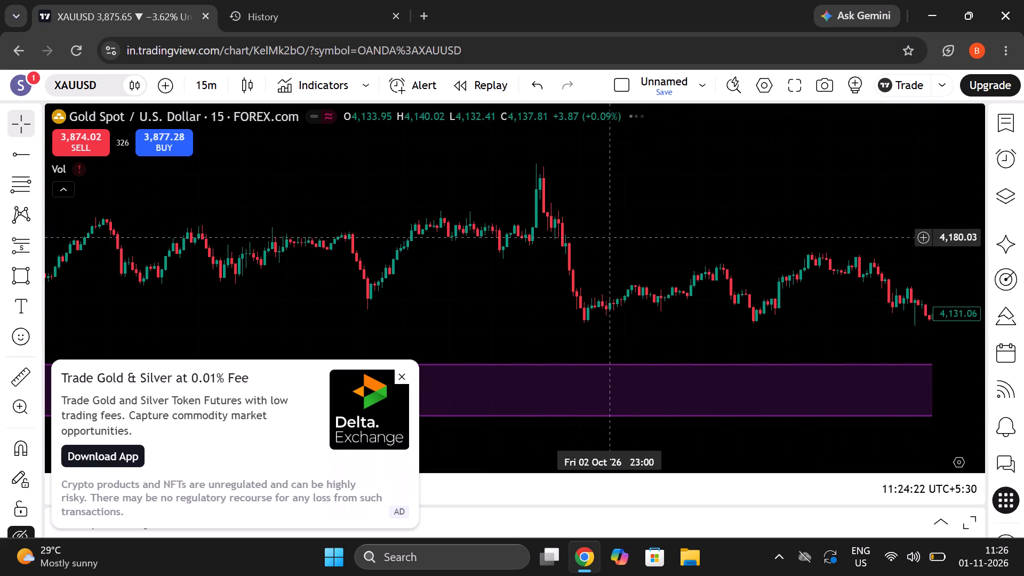
pyautogui.moveTo(345, 236); pyautogui.dragTo(780, 274)
pyautogui.moveTo(758, 239); pyautogui.dragTo(523, 305)
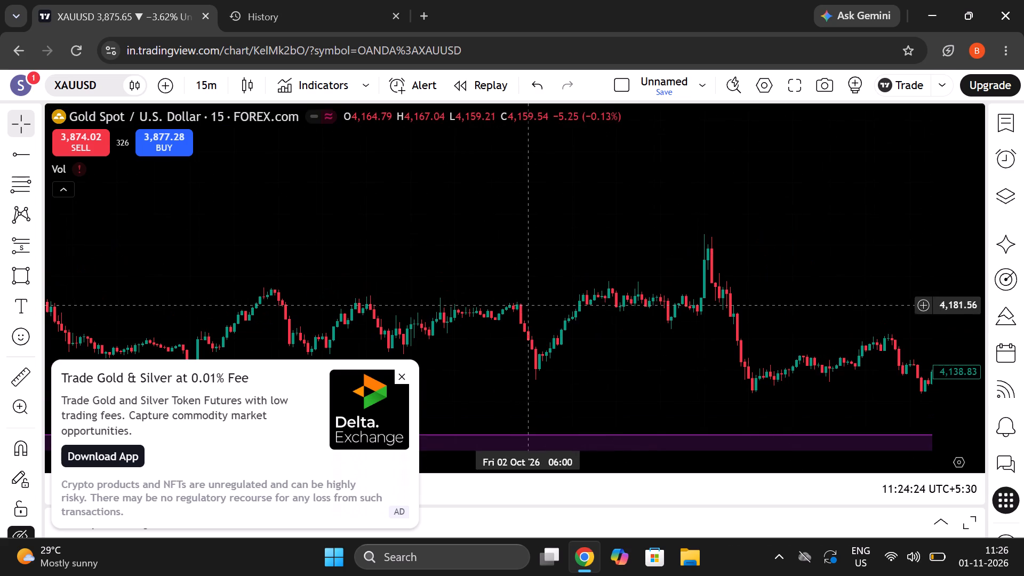
pyautogui.moveTo(955, 324); pyautogui.dragTo(942, 83)
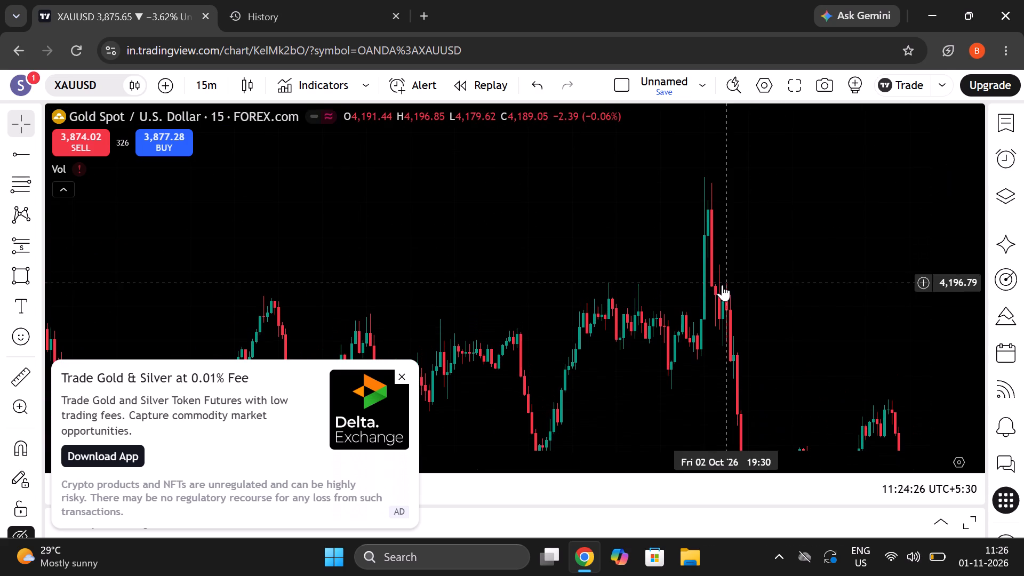
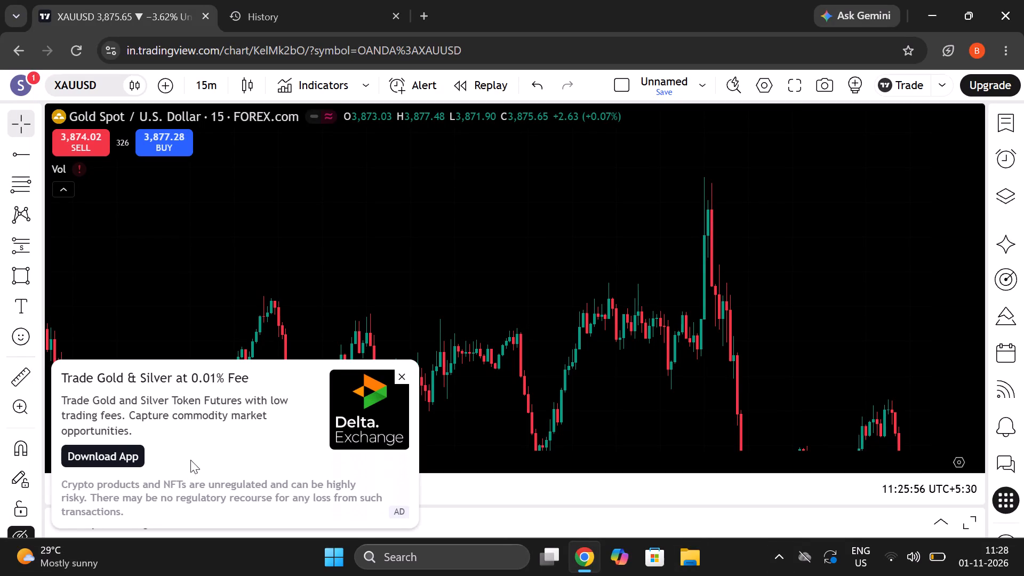
# Examine the 15-minute price action from 1 October forward to the 7 October decline, after dismissing the advertisement.
pyautogui.click(401, 380)
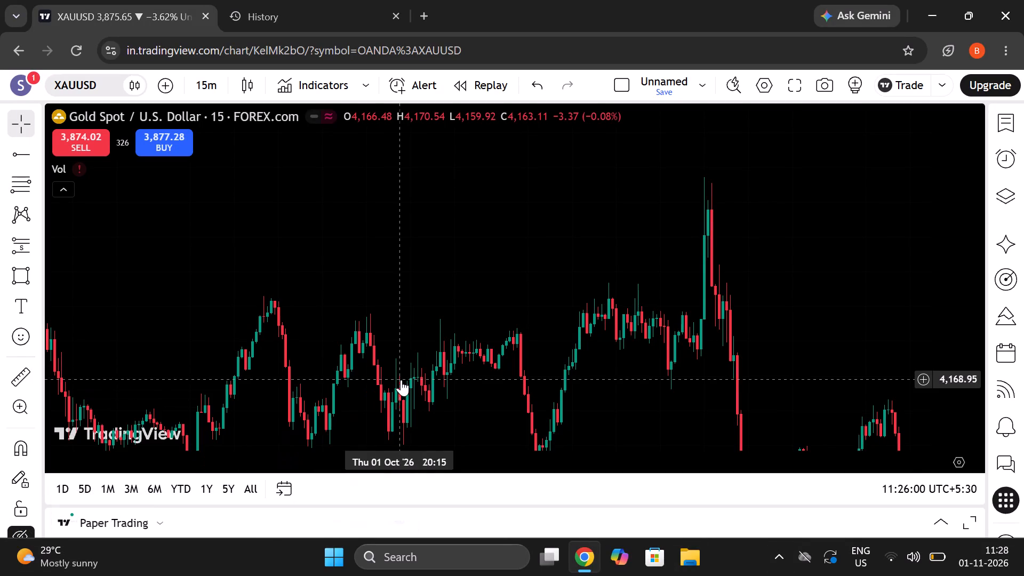
pyautogui.scroll(-1, 438, 315)
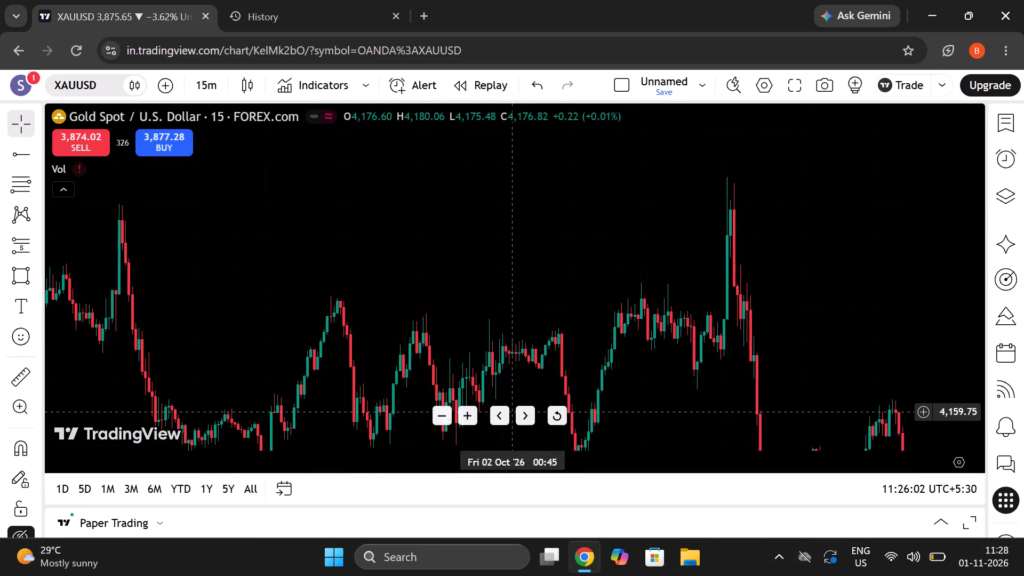
pyautogui.moveTo(516, 410); pyautogui.dragTo(455, 153)
pyautogui.moveTo(540, 311); pyautogui.dragTo(460, 84)
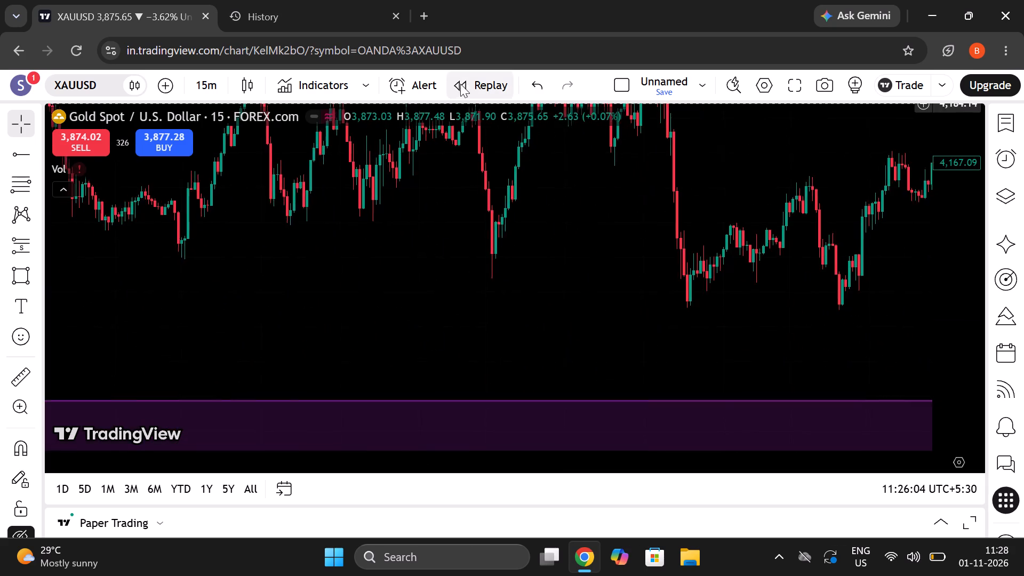
pyautogui.moveTo(460, 84); pyautogui.dragTo(364, 156)
pyautogui.scroll(-1, 429, 222)
pyautogui.moveTo(547, 287); pyautogui.dragTo(458, 327)
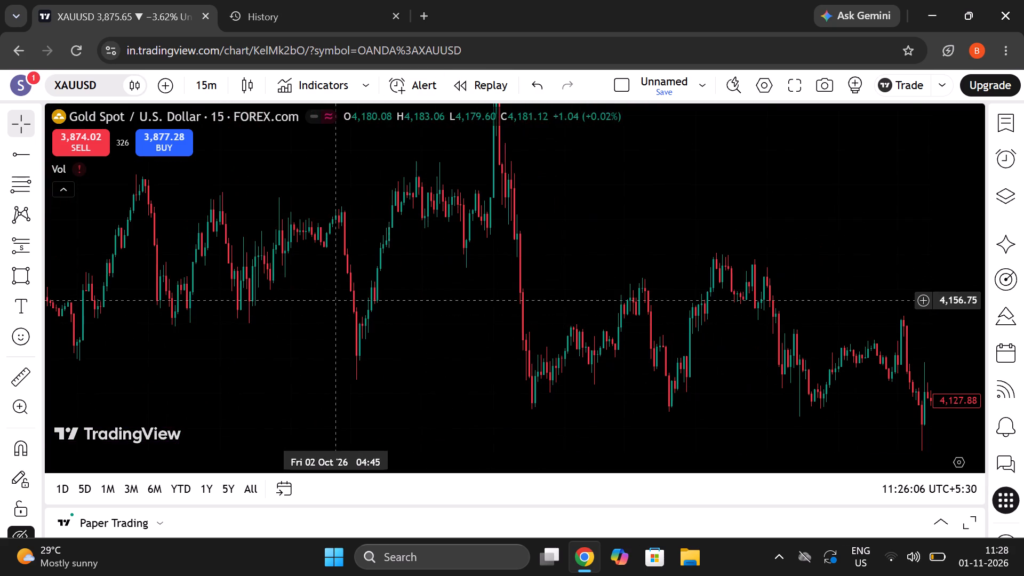
pyautogui.moveTo(534, 244); pyautogui.dragTo(294, 205)
pyautogui.scroll(-1, 183, 170)
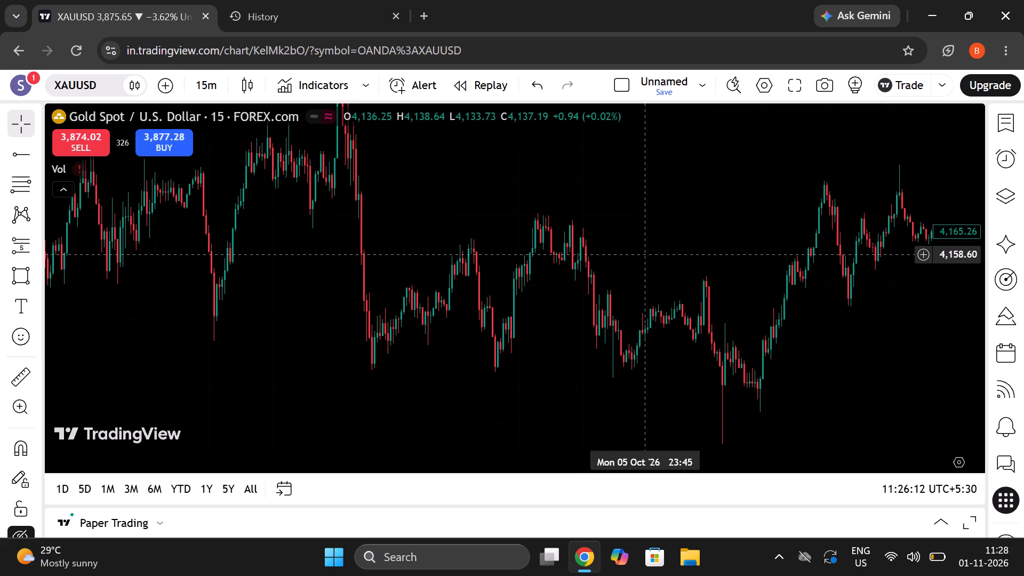
pyautogui.moveTo(645, 254); pyautogui.dragTo(594, 251)
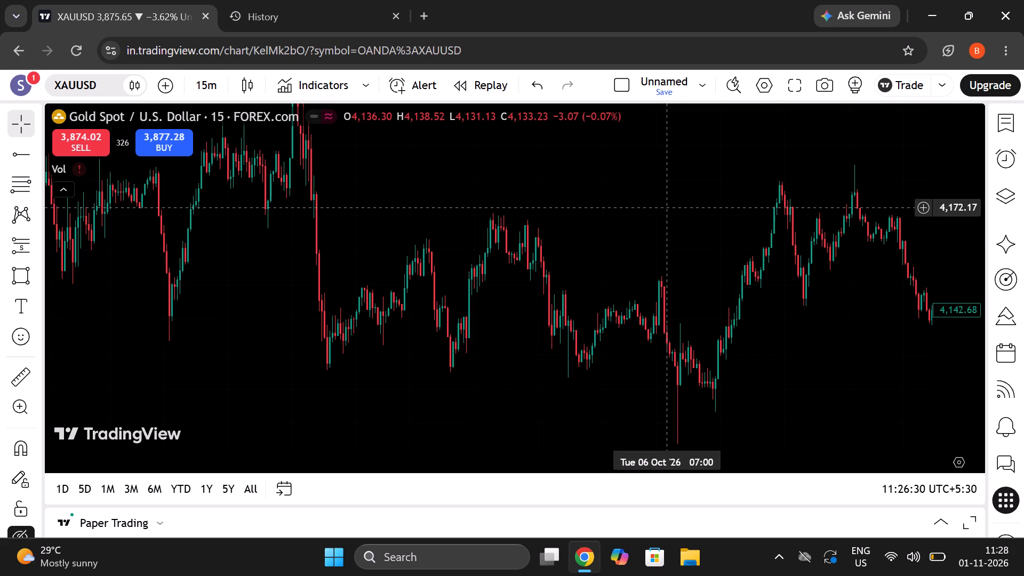
pyautogui.scroll(-1, 566, 241)
pyautogui.scroll(1, 772, 195)
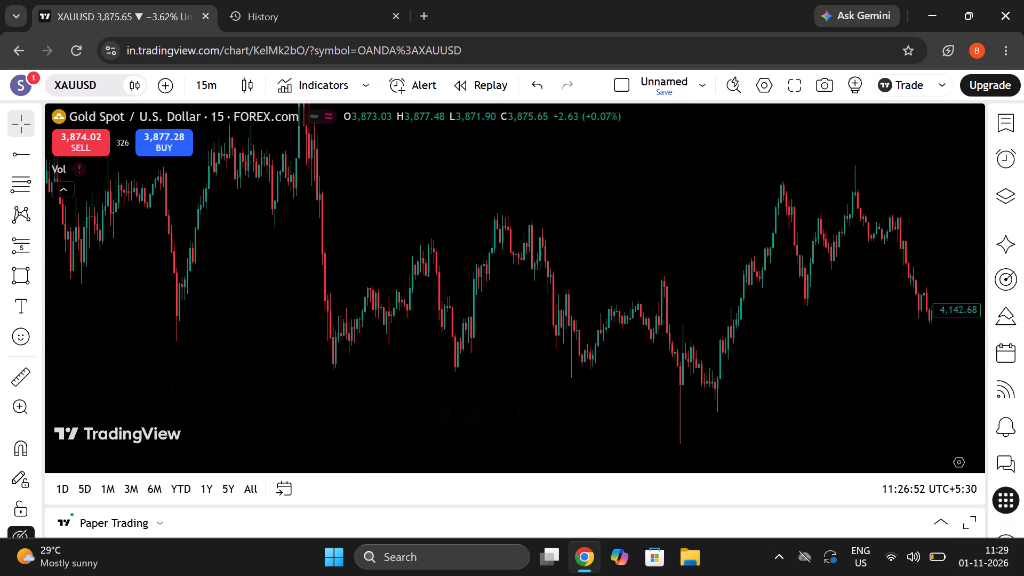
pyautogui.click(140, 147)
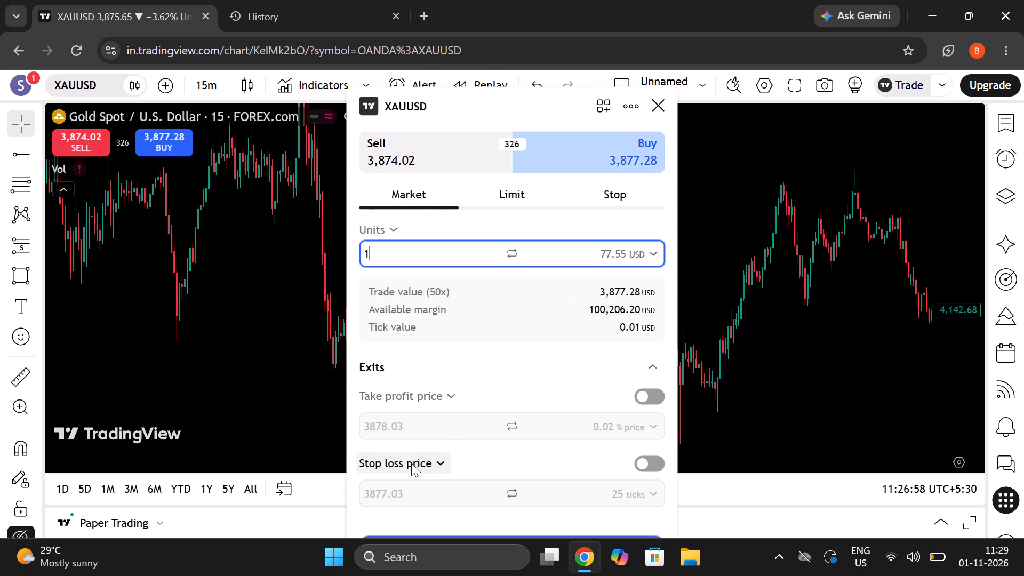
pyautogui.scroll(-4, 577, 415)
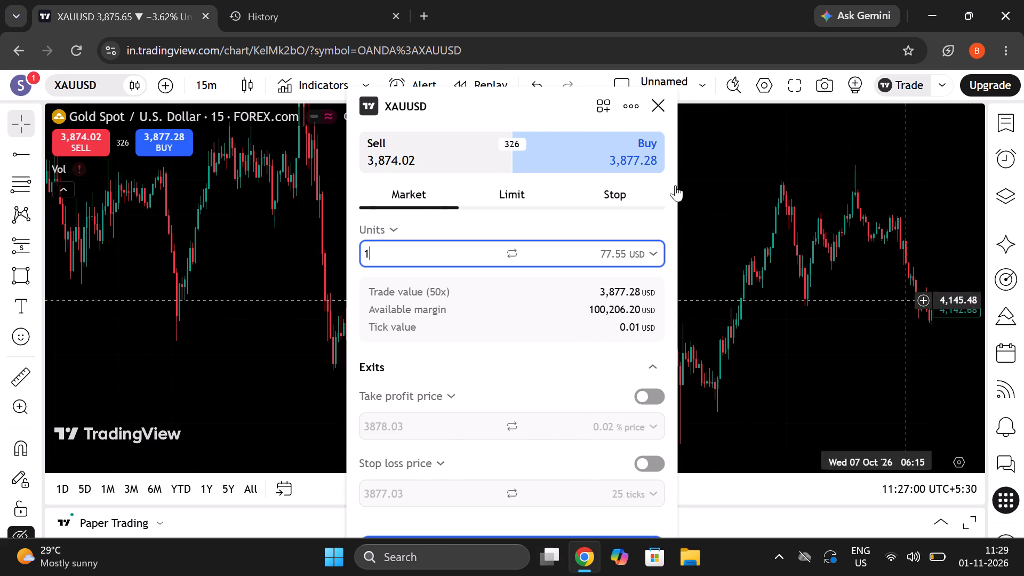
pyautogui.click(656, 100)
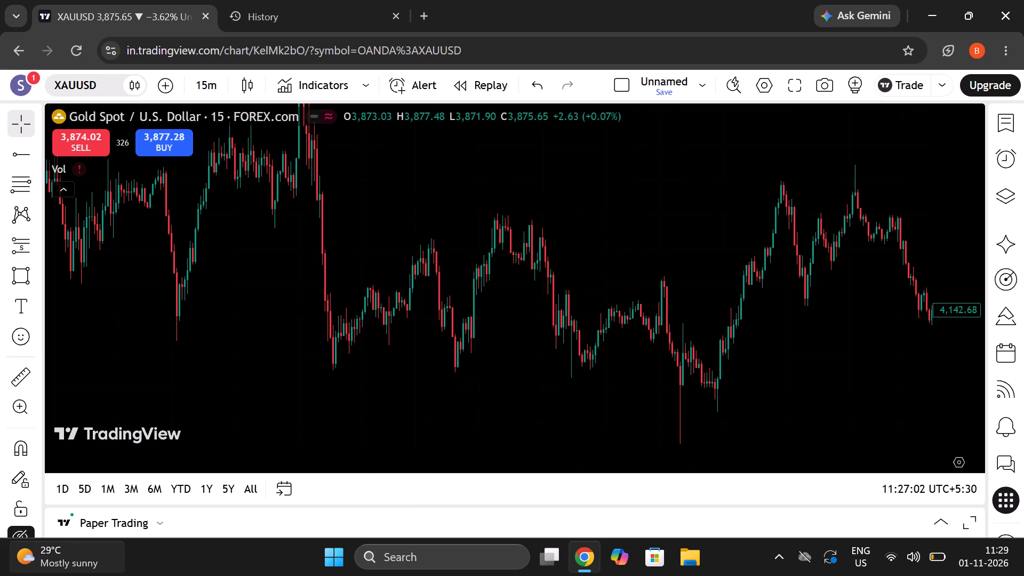
# Review the closed XAUUSD trades in the Paper Trading account's trade history, from newest to oldest, and collapse the account view.
pyautogui.click(102, 522)
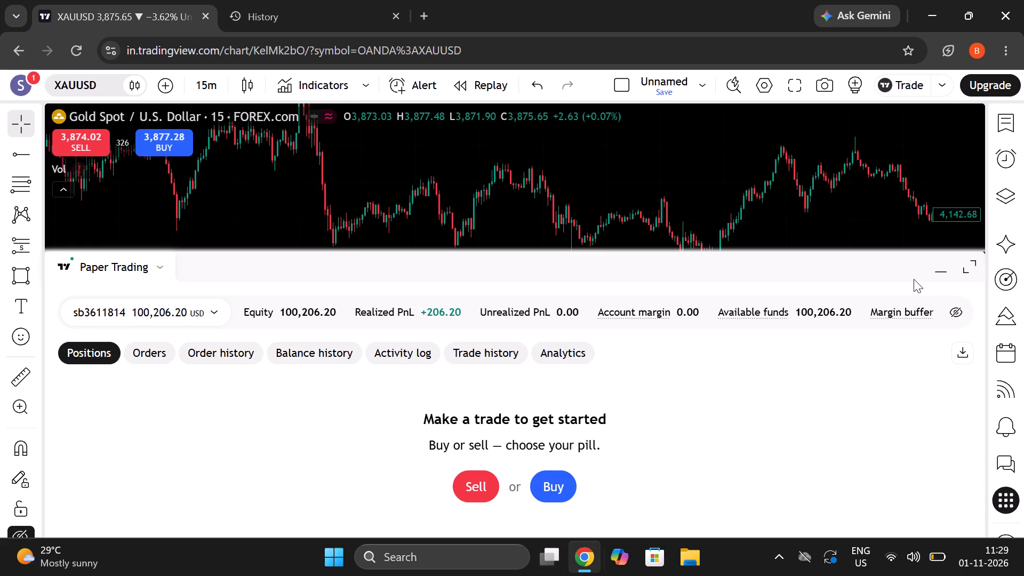
pyautogui.click(511, 350)
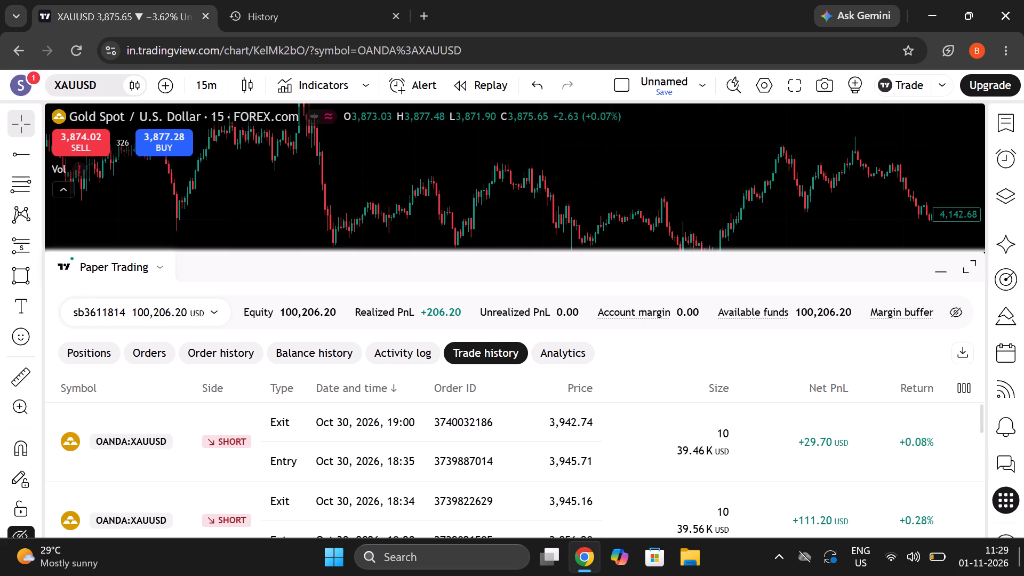
pyautogui.scroll(-9, 788, 513)
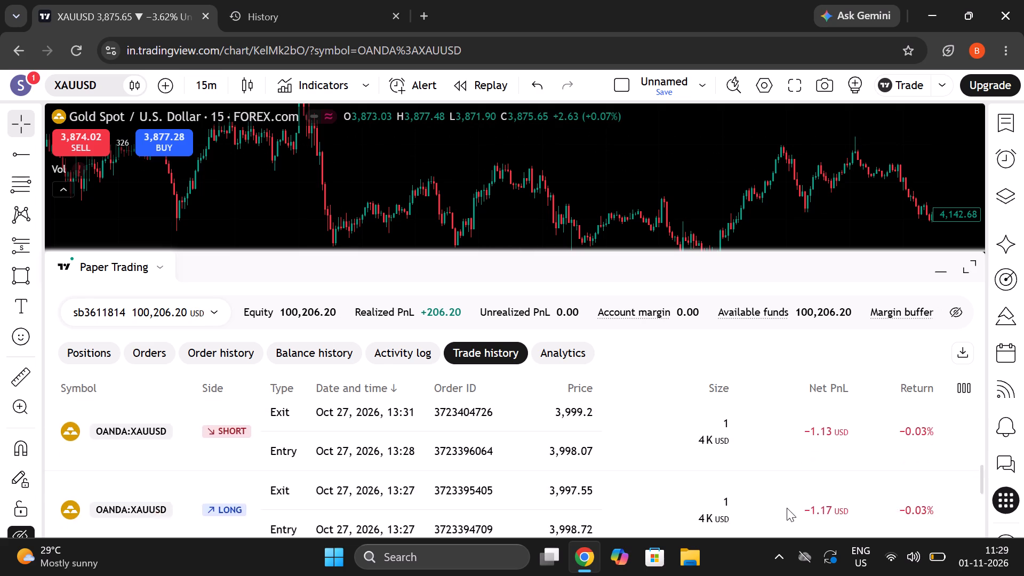
pyautogui.scroll(-19, 787, 508)
pyautogui.rightClick(787, 508)
pyautogui.scroll(6, 787, 508)
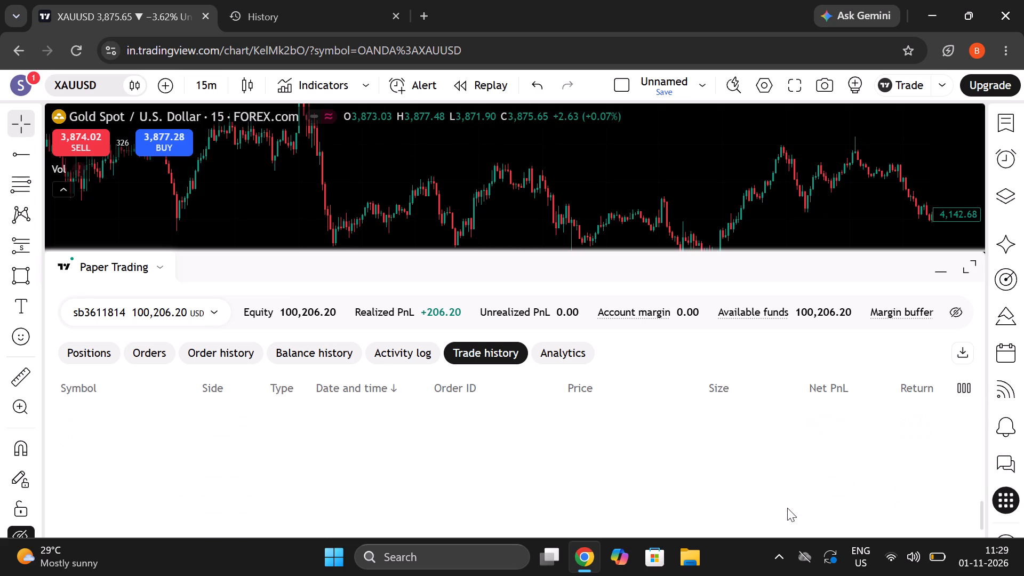
pyautogui.scroll(16, 791, 506)
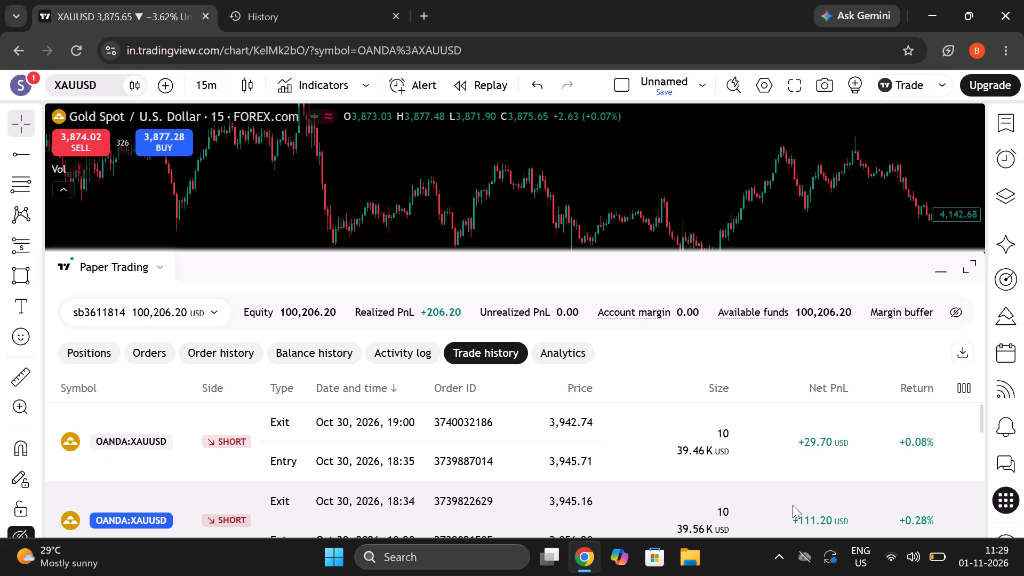
pyautogui.scroll(5, 793, 505)
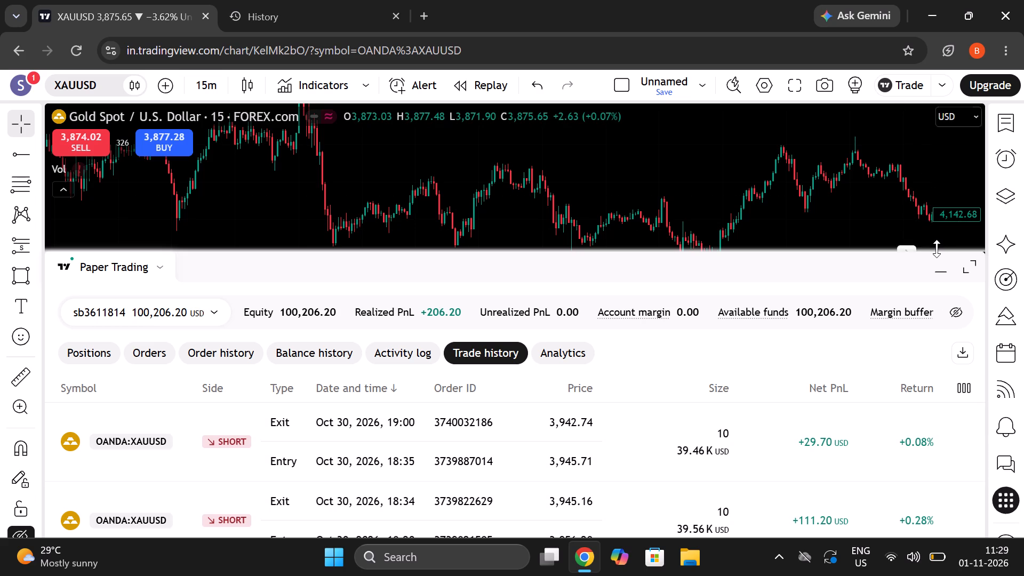
pyautogui.click(934, 261)
# Examine the 7 October drop into the large rectangle zone and the 15-minute price action through to 13 October.
pyautogui.moveTo(888, 351); pyautogui.dragTo(710, 338)
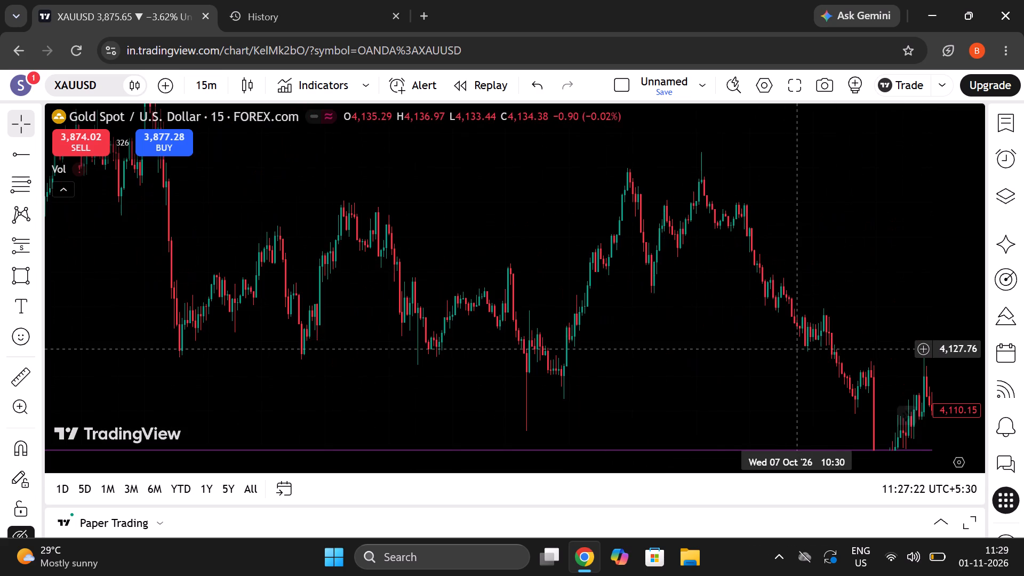
pyautogui.moveTo(787, 345); pyautogui.dragTo(600, 225)
pyautogui.click(695, 282)
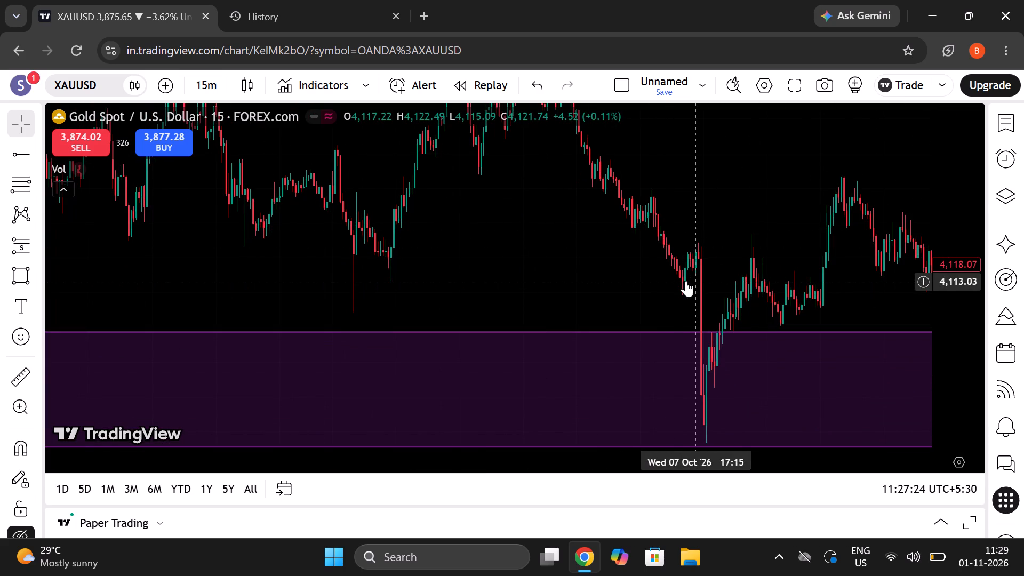
pyautogui.moveTo(678, 277); pyautogui.dragTo(567, 248)
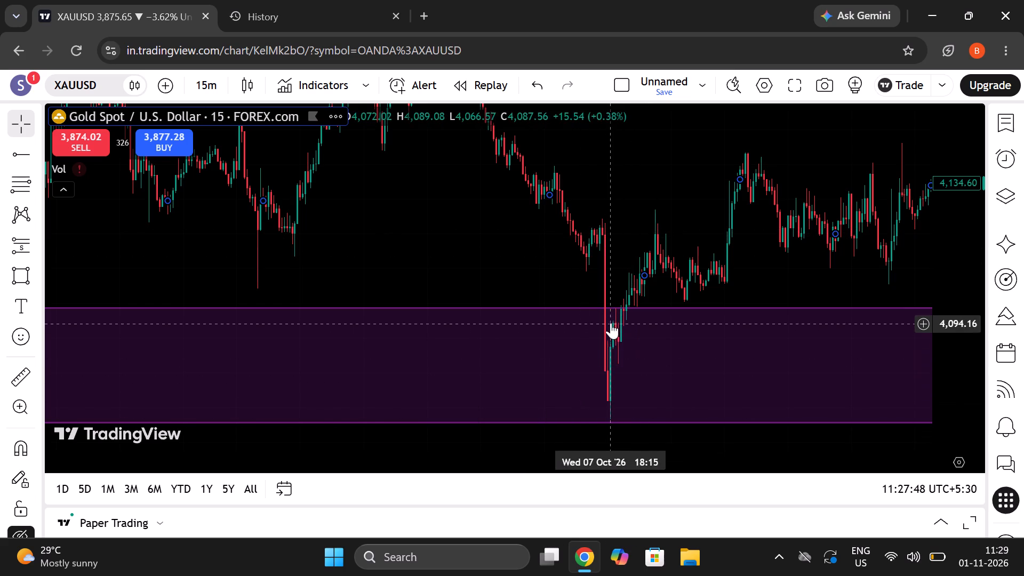
pyautogui.moveTo(671, 208); pyautogui.dragTo(626, 338)
pyautogui.moveTo(706, 253); pyautogui.dragTo(711, 189)
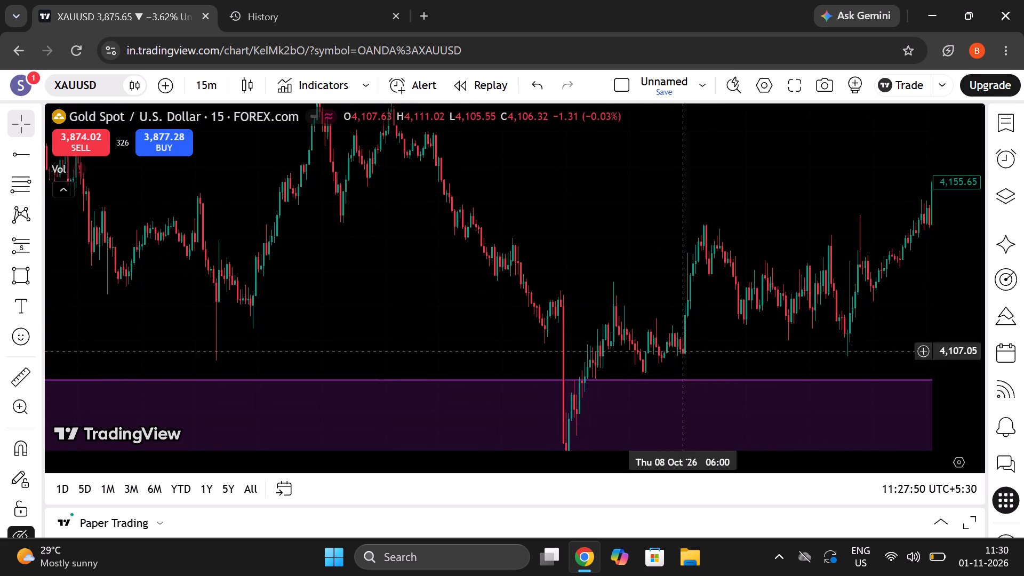
pyautogui.moveTo(566, 459); pyautogui.dragTo(874, 429)
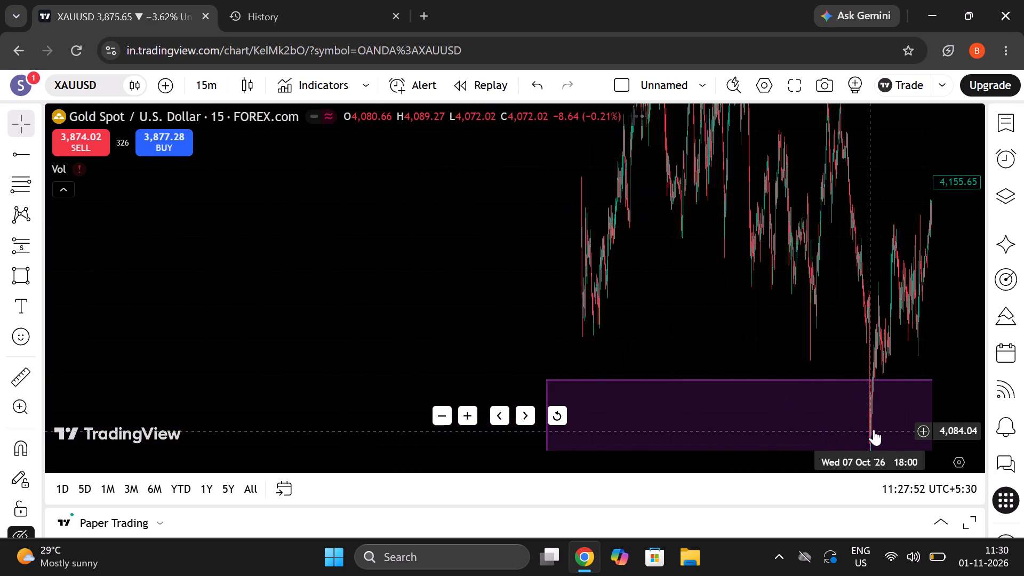
pyautogui.moveTo(874, 429); pyautogui.dragTo(915, 422)
pyautogui.moveTo(835, 247); pyautogui.dragTo(704, 203)
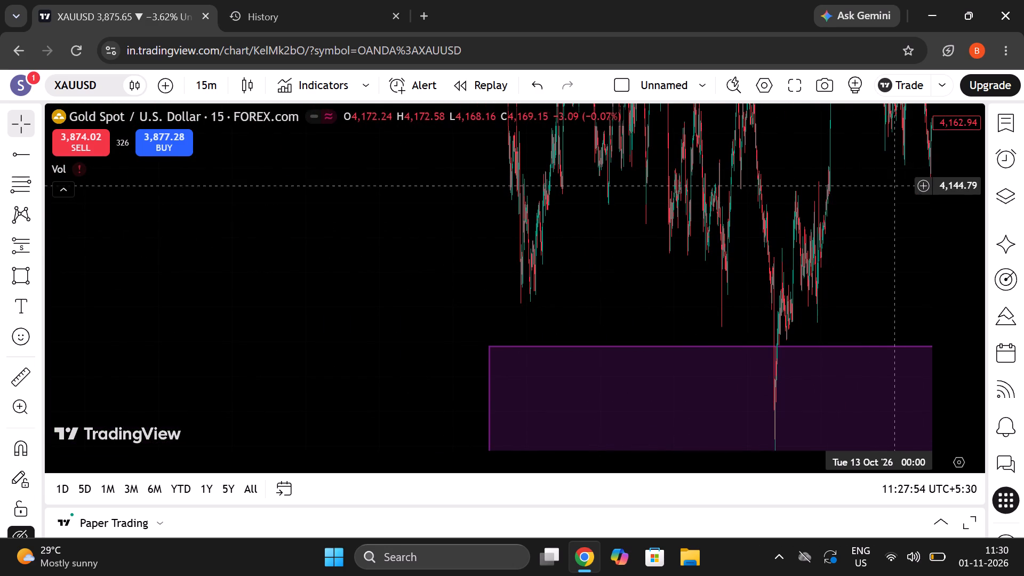
# Delete the blue horizontal line at 3,974.83 below the large rectangle zone.
pyautogui.moveTo(936, 125); pyautogui.dragTo(921, 447)
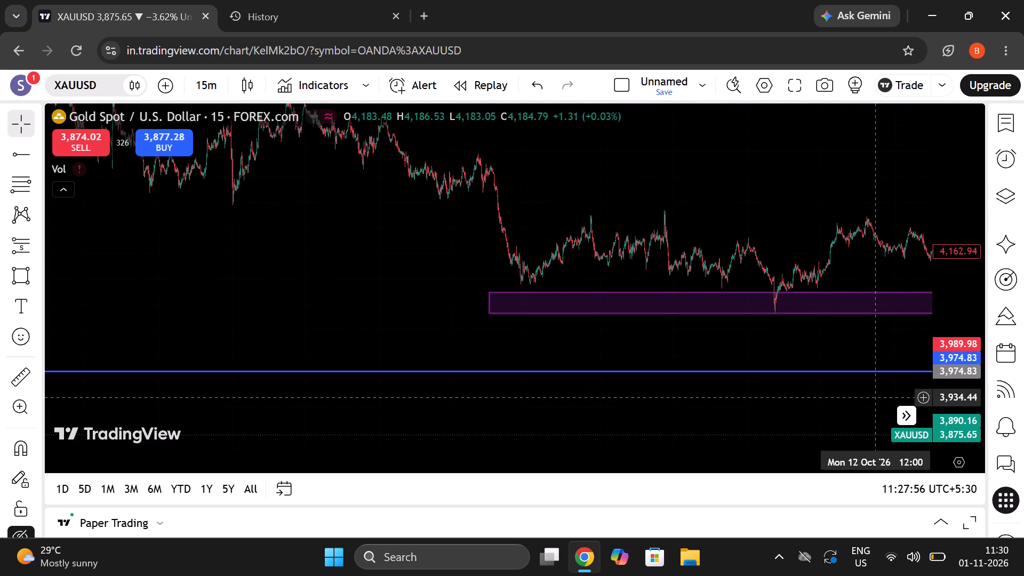
pyautogui.moveTo(871, 396); pyautogui.dragTo(787, 396)
pyautogui.click(782, 373)
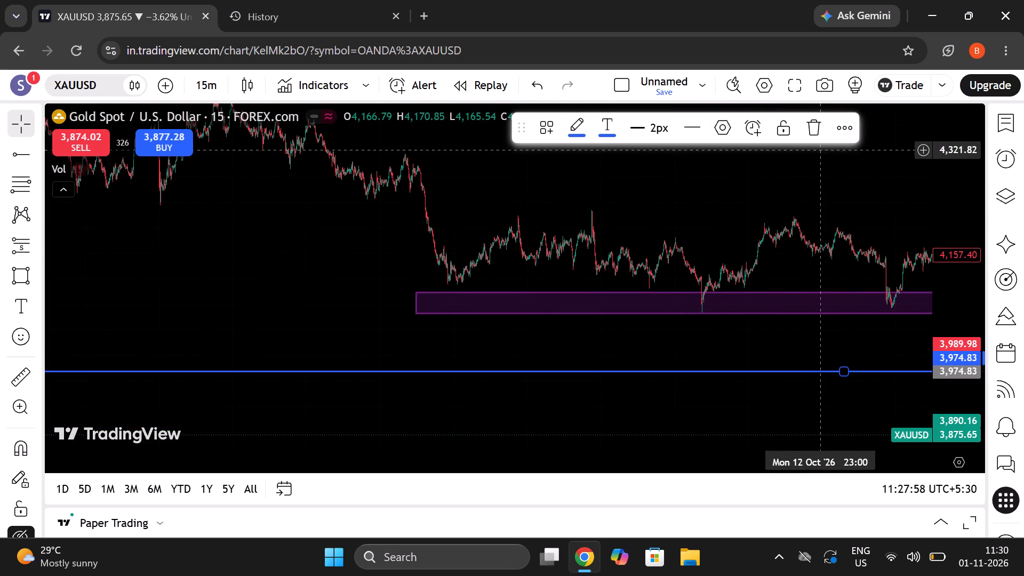
pyautogui.click(815, 141)
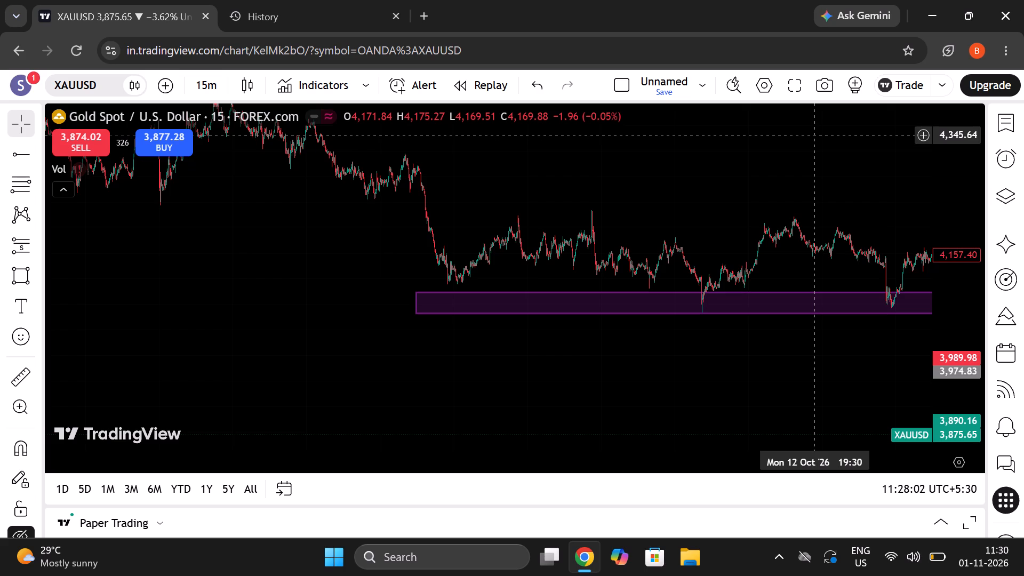
# Shorten the 30 October short position horizontally so it ends just past the latest candles.
pyautogui.moveTo(842, 183); pyautogui.dragTo(823, 189)
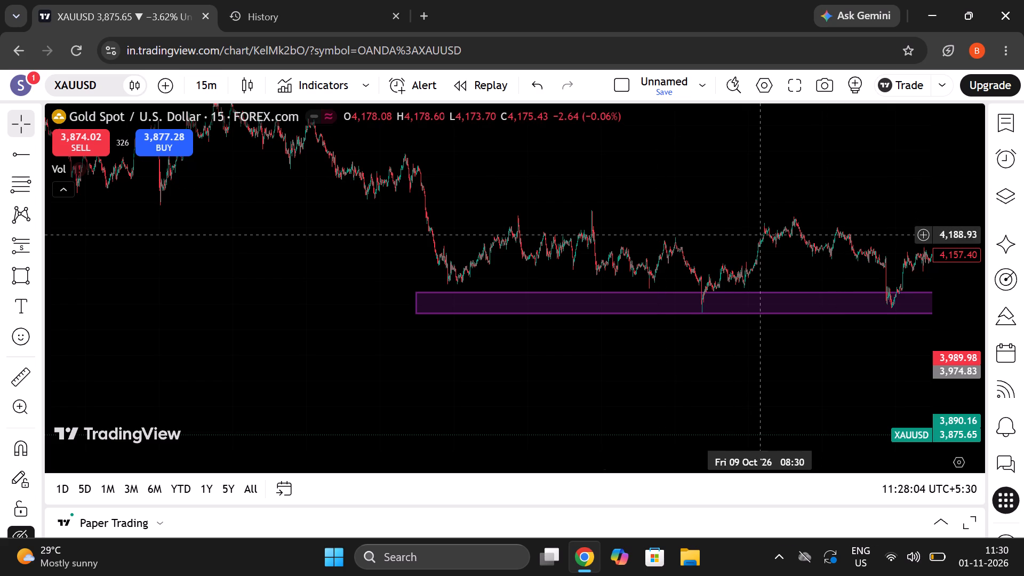
pyautogui.moveTo(714, 234); pyautogui.dragTo(468, 230)
pyautogui.moveTo(777, 355); pyautogui.dragTo(569, 337)
pyautogui.moveTo(804, 369); pyautogui.dragTo(498, 384)
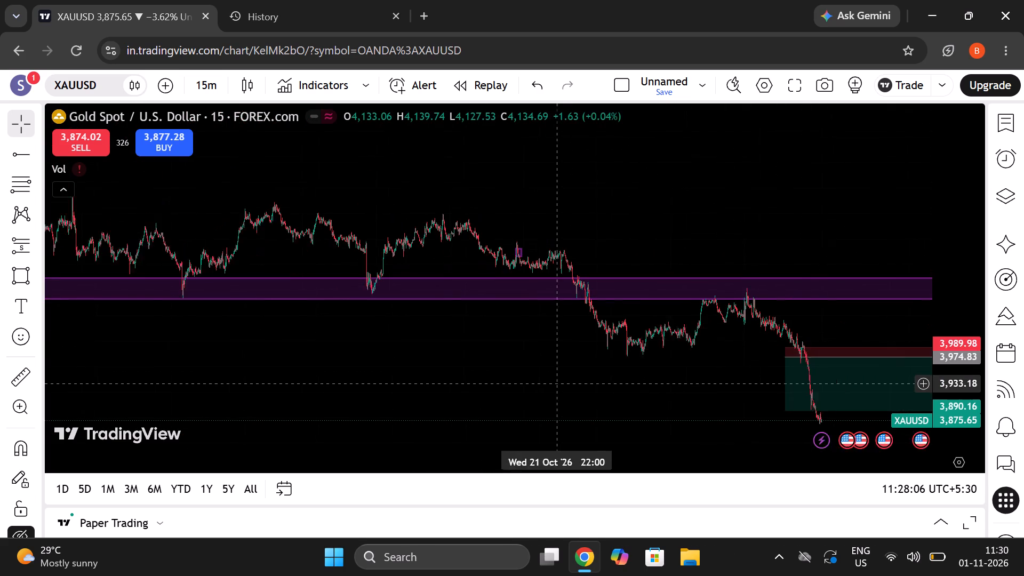
pyautogui.moveTo(498, 384); pyautogui.dragTo(487, 386)
pyautogui.moveTo(577, 372); pyautogui.dragTo(589, 340)
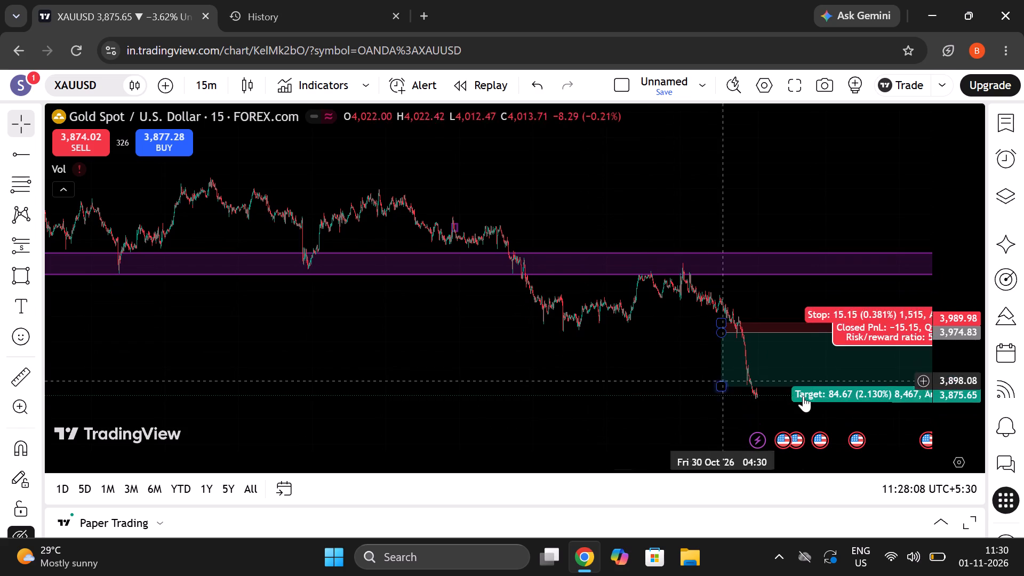
pyautogui.moveTo(607, 297); pyautogui.dragTo(550, 170)
pyautogui.click(732, 262)
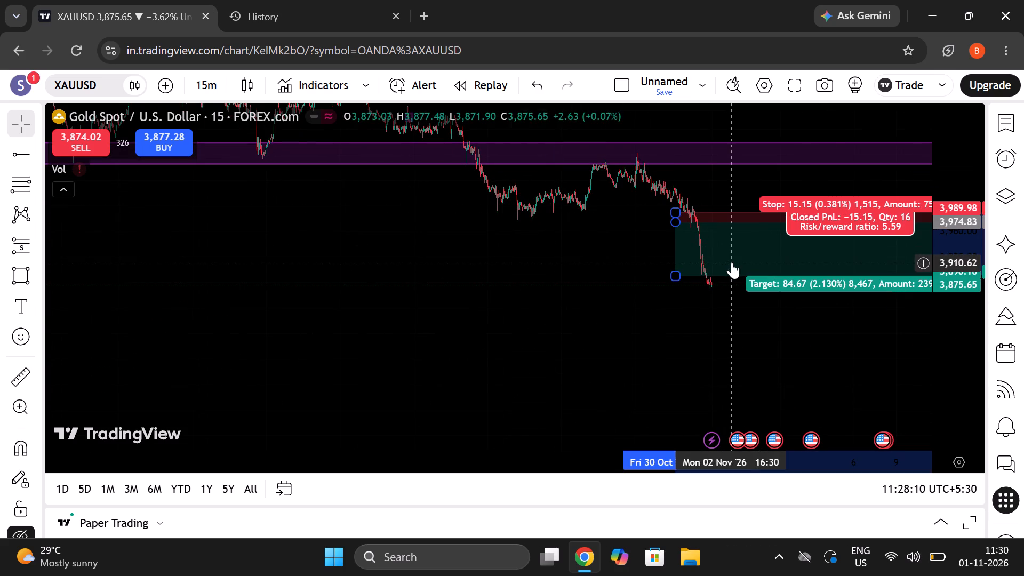
pyautogui.moveTo(821, 357); pyautogui.dragTo(476, 399)
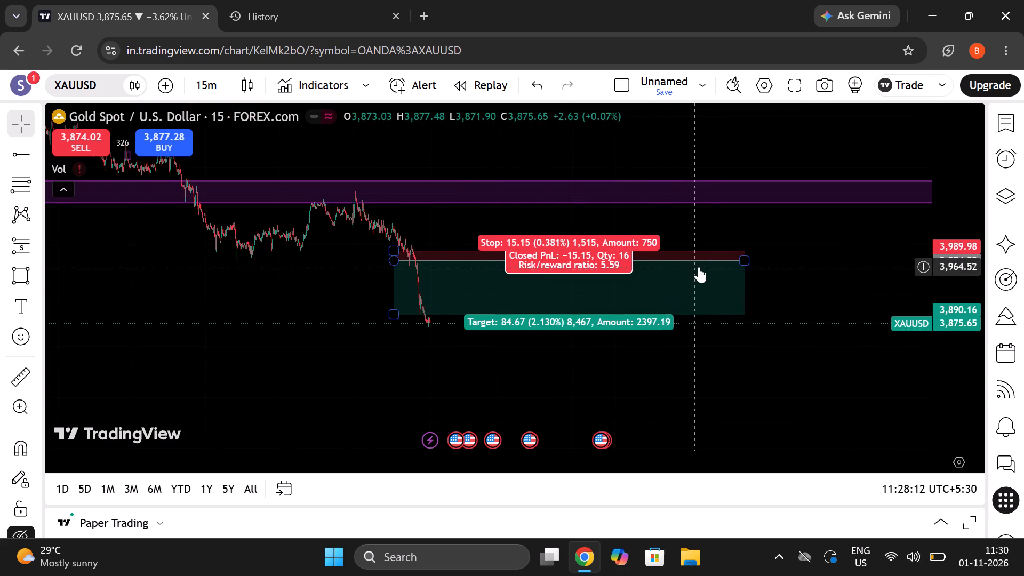
pyautogui.moveTo(749, 260); pyautogui.dragTo(578, 284)
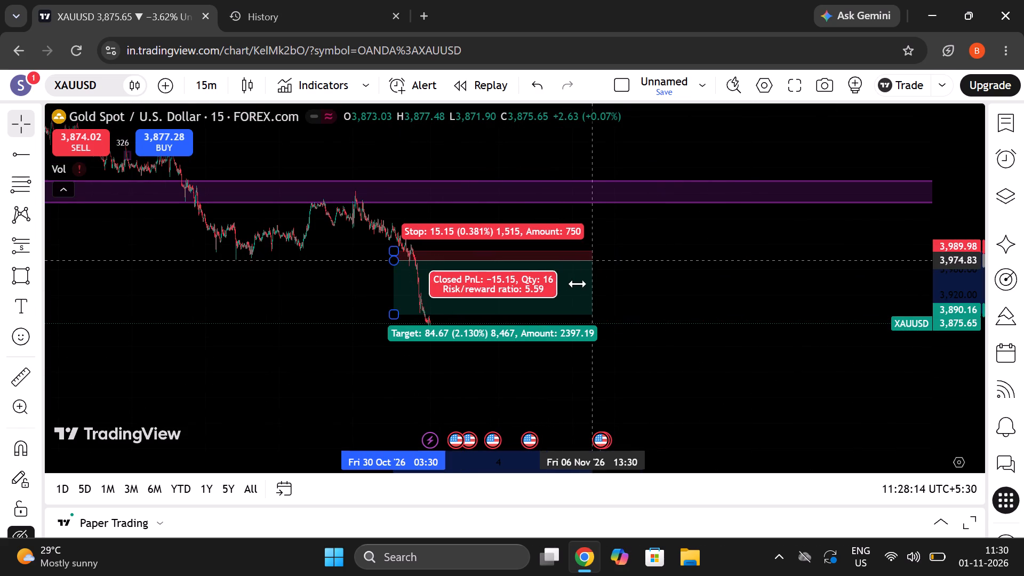
pyautogui.moveTo(578, 284); pyautogui.dragTo(452, 304)
pyautogui.click(606, 314)
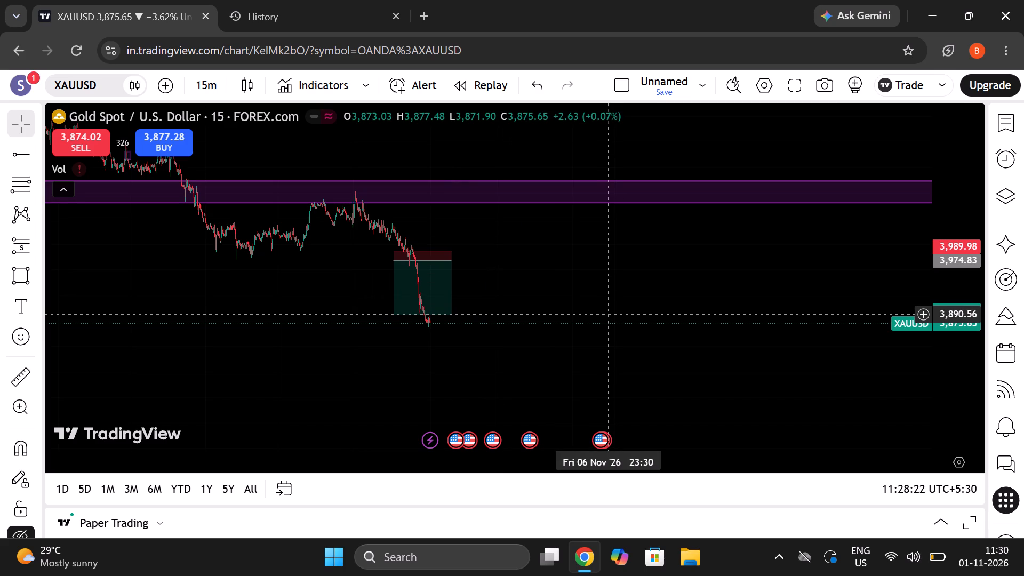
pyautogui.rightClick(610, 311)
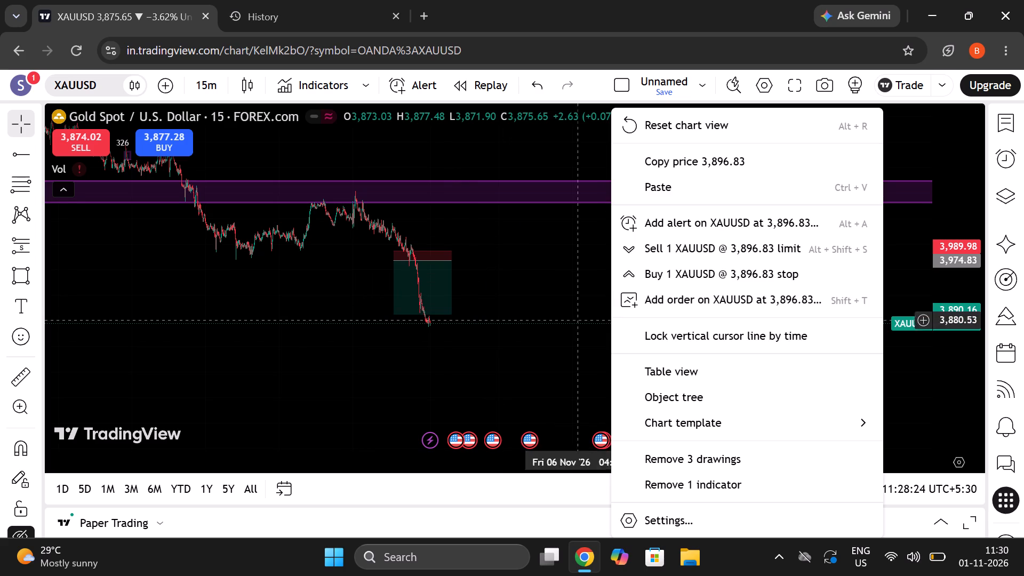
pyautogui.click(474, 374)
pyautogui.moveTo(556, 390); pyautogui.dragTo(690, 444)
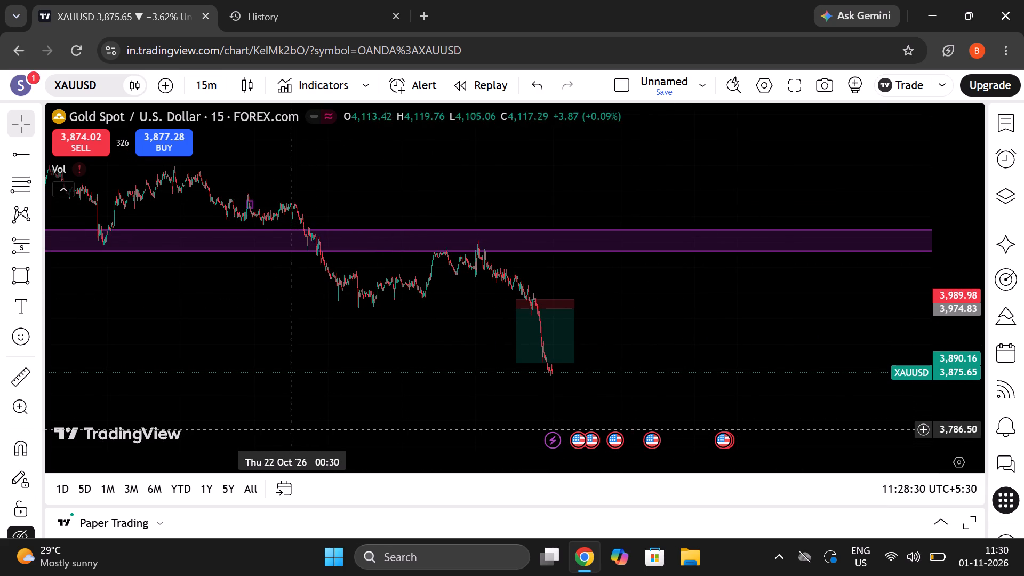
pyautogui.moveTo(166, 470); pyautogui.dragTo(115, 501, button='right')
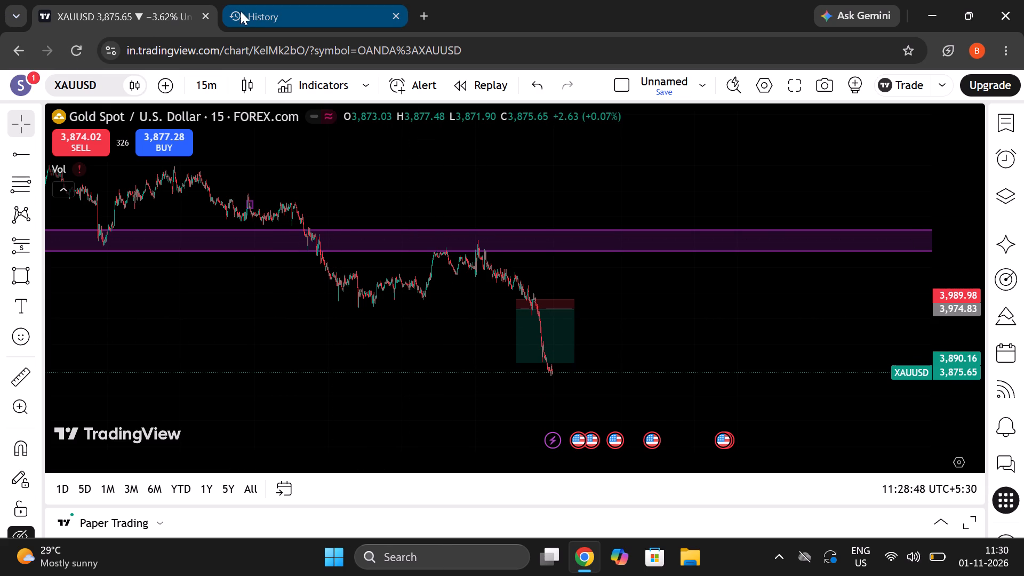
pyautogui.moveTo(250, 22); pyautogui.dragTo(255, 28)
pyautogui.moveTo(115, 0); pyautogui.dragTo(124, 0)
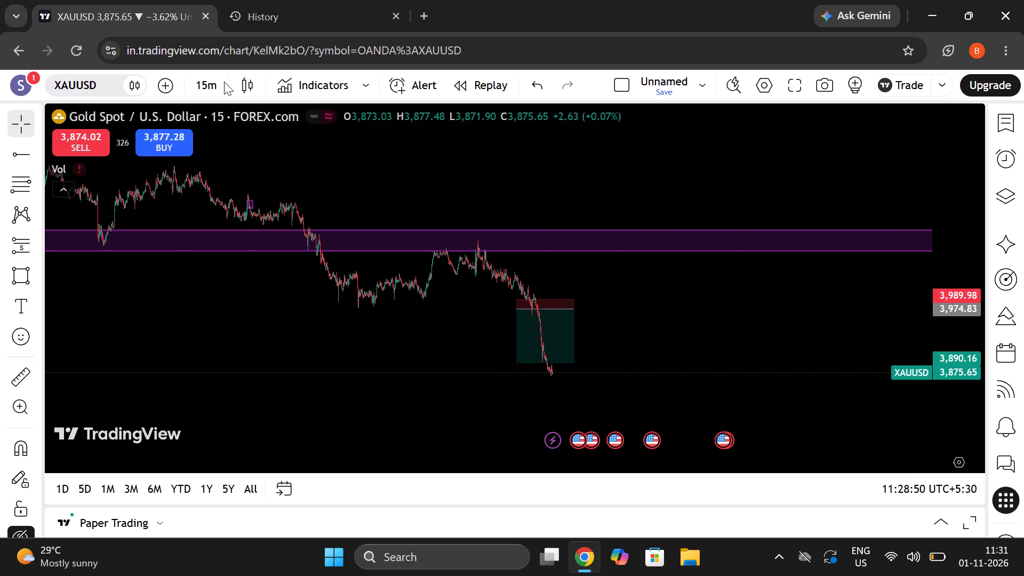
# Examine the 30 October short position against the XAUUSD sell-off and the preceding price action on the 15-minute chart.
pyautogui.moveTo(366, 380); pyautogui.dragTo(471, 421)
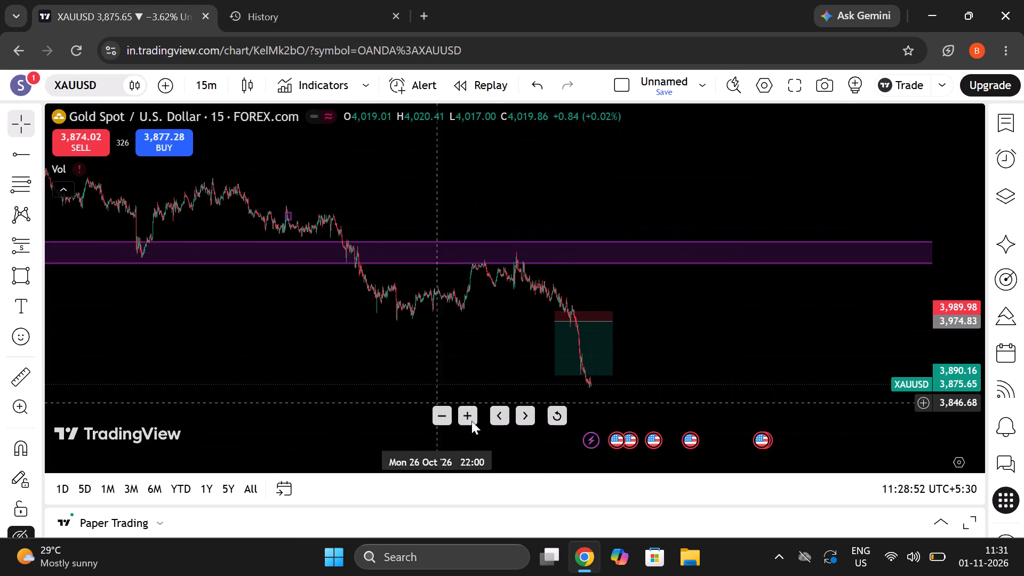
pyautogui.moveTo(471, 421); pyautogui.dragTo(473, 421)
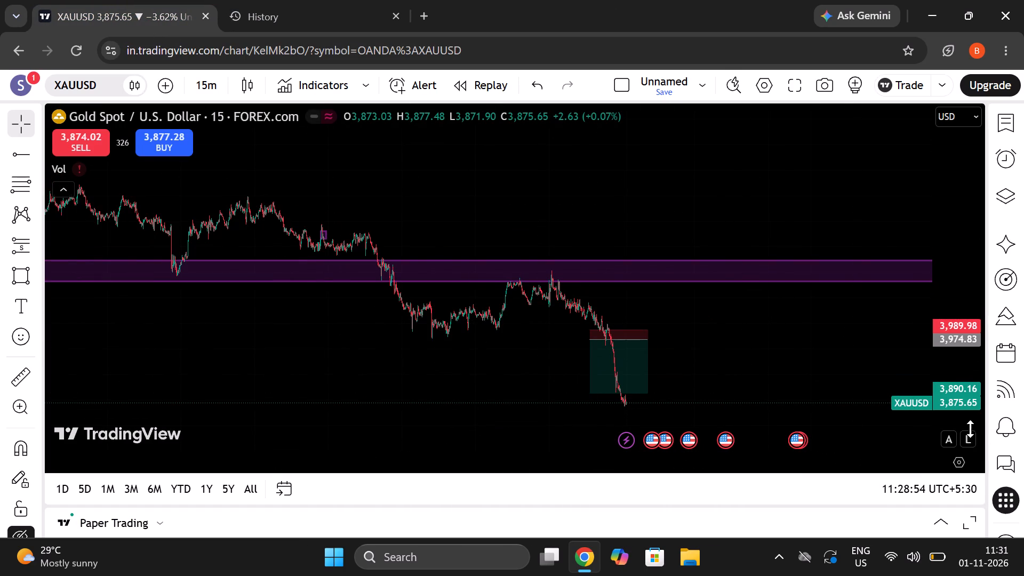
pyautogui.moveTo(951, 419); pyautogui.dragTo(970, 237)
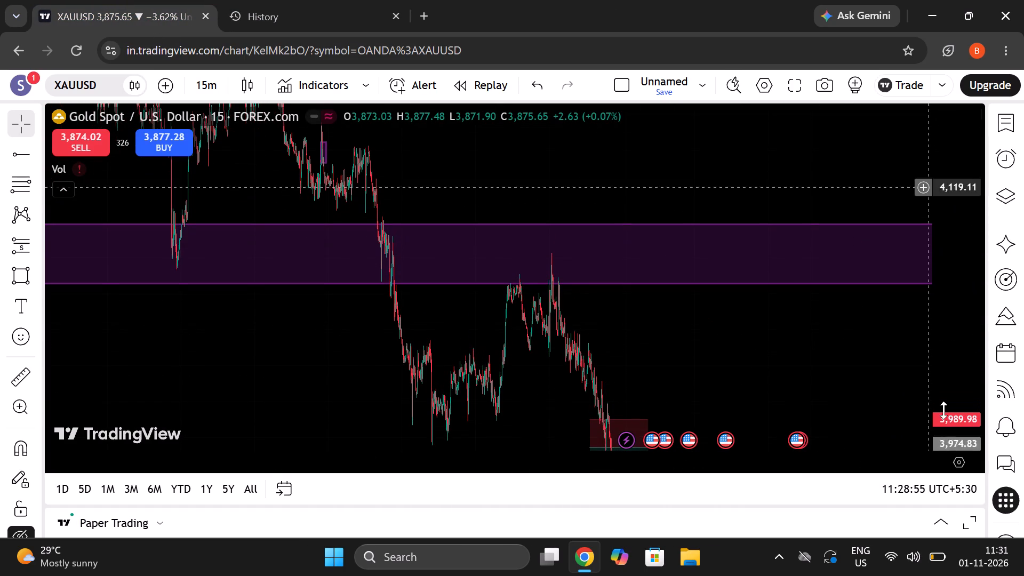
pyautogui.moveTo(878, 349); pyautogui.dragTo(860, 165)
pyautogui.moveTo(834, 320); pyautogui.dragTo(835, 319)
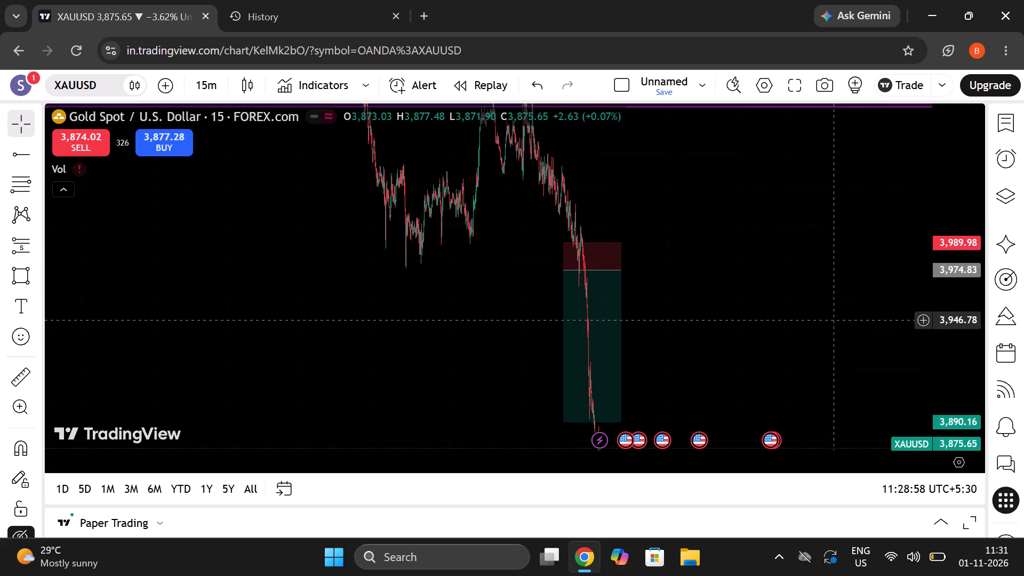
pyautogui.moveTo(835, 319); pyautogui.dragTo(837, 249)
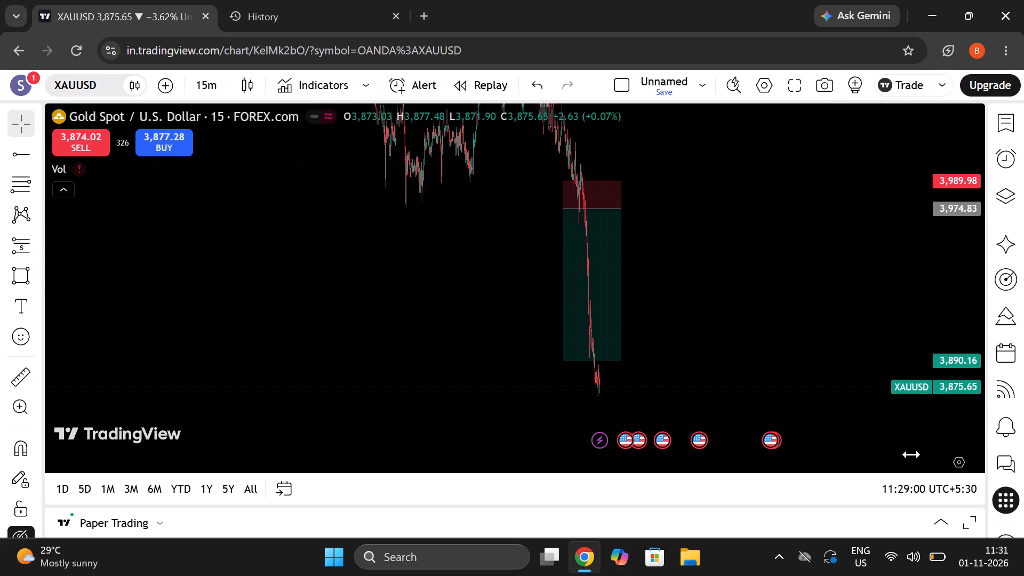
pyautogui.moveTo(911, 454); pyautogui.dragTo(857, 455)
pyautogui.moveTo(526, 251); pyautogui.dragTo(793, 284)
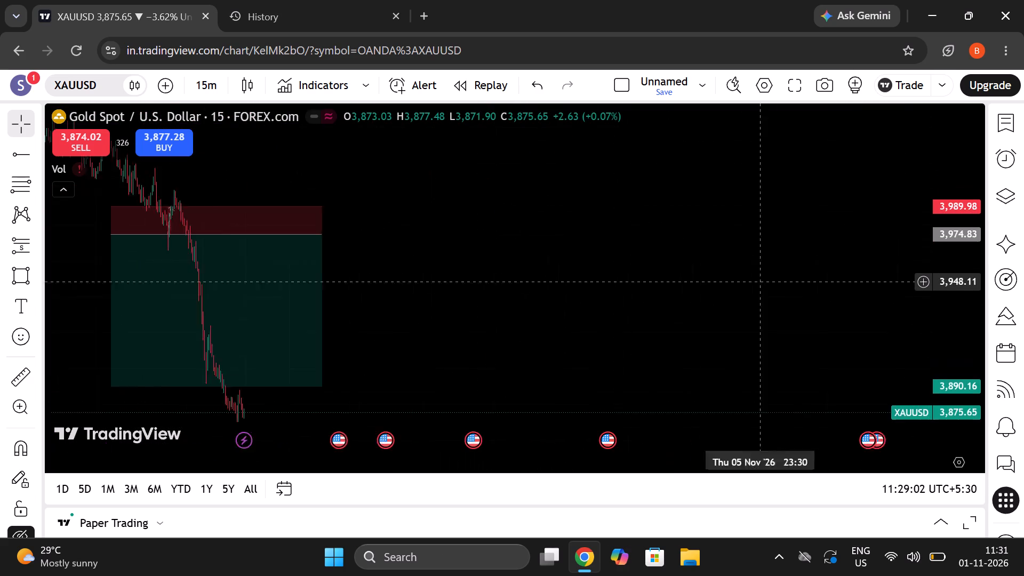
pyautogui.moveTo(793, 284); pyautogui.dragTo(1023, 356)
pyautogui.moveTo(624, 356); pyautogui.dragTo(716, 162)
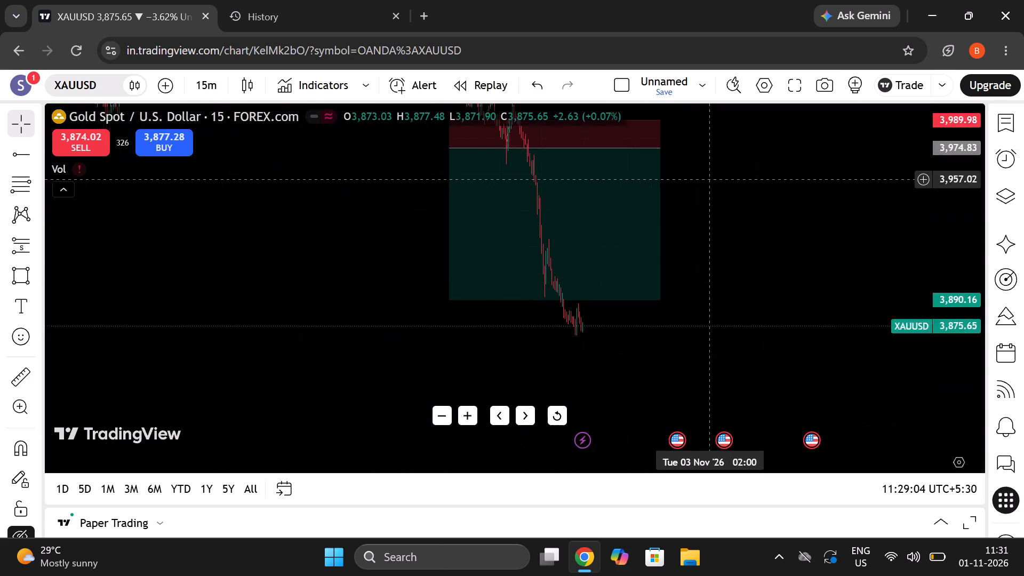
pyautogui.moveTo(716, 162); pyautogui.dragTo(721, 149)
pyautogui.moveTo(750, 199); pyautogui.dragTo(887, 358)
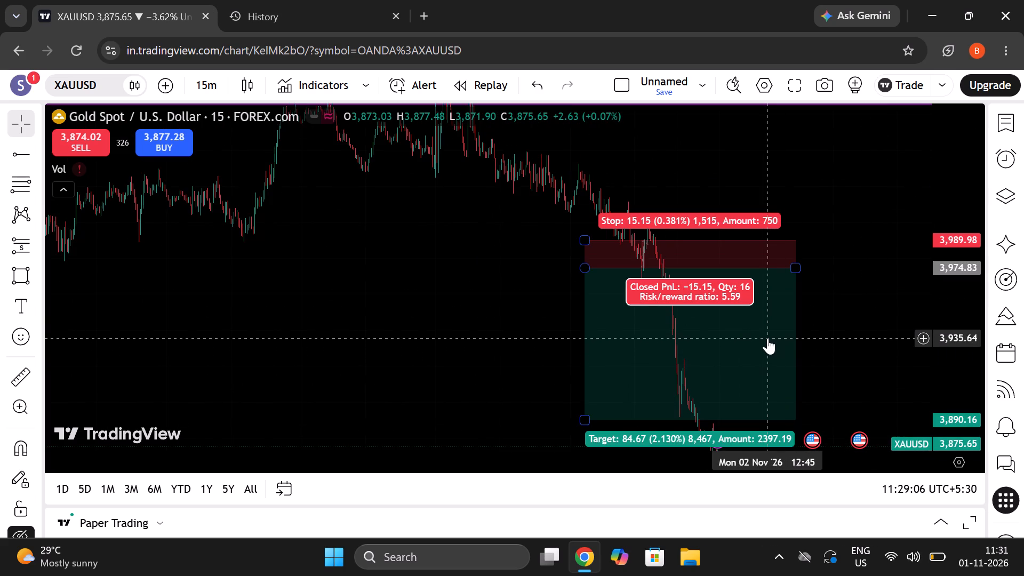
pyautogui.click(767, 338)
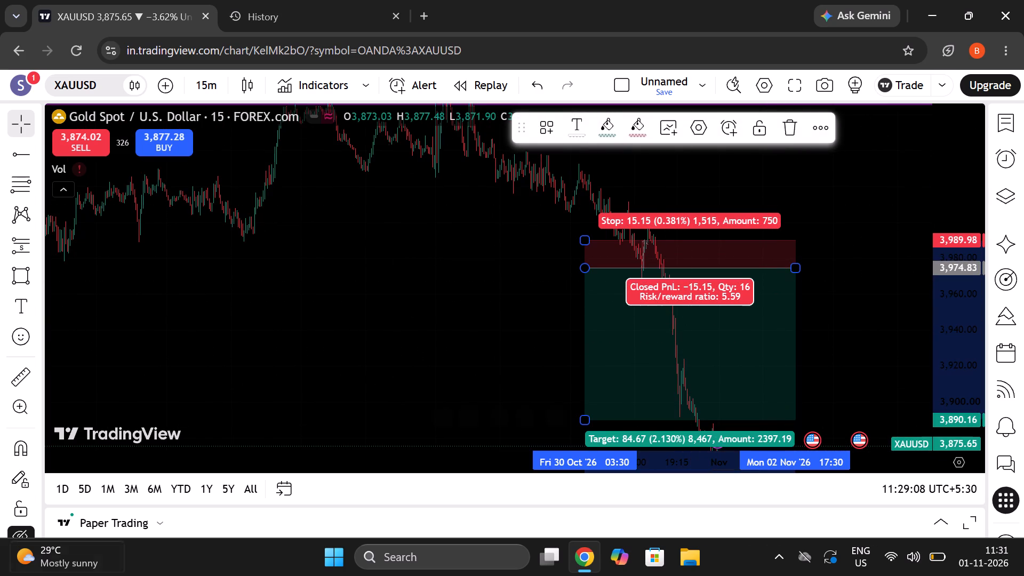
pyautogui.click(897, 229)
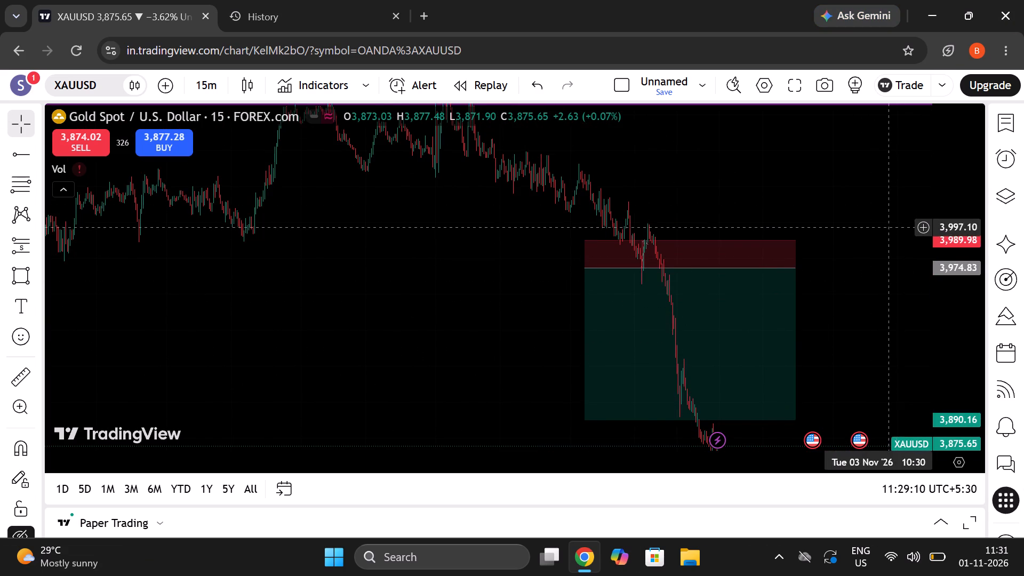
pyautogui.moveTo(885, 230); pyautogui.dragTo(795, 366)
pyautogui.click(676, 333)
pyautogui.moveTo(629, 315); pyautogui.dragTo(628, 311)
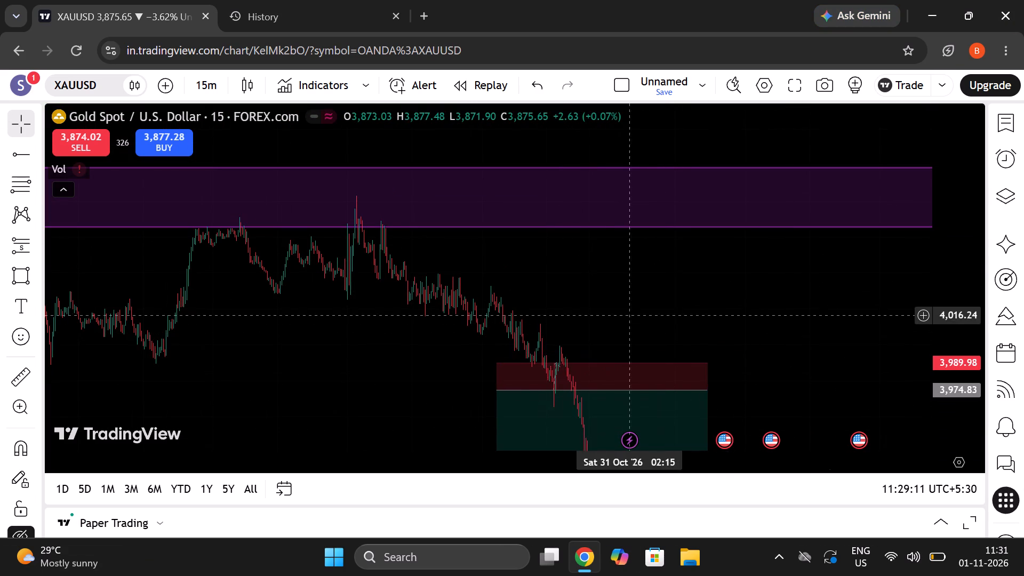
pyautogui.moveTo(628, 311); pyautogui.dragTo(571, 265)
# Switch the XAUUSD chart to the 5-minute interval and bring the short position and latest candles into view.
pyautogui.click(202, 87)
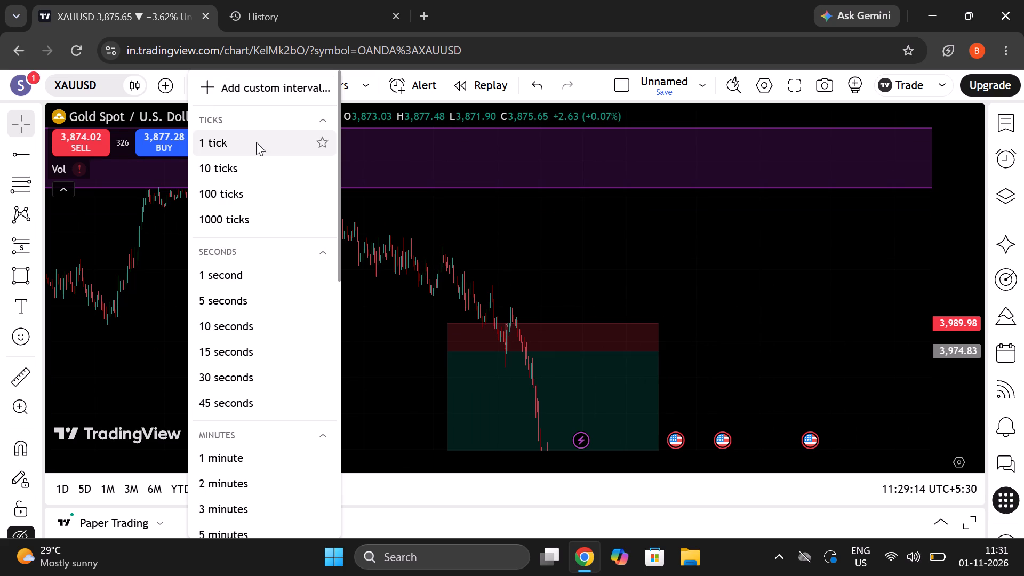
pyautogui.scroll(-1, 212, 445)
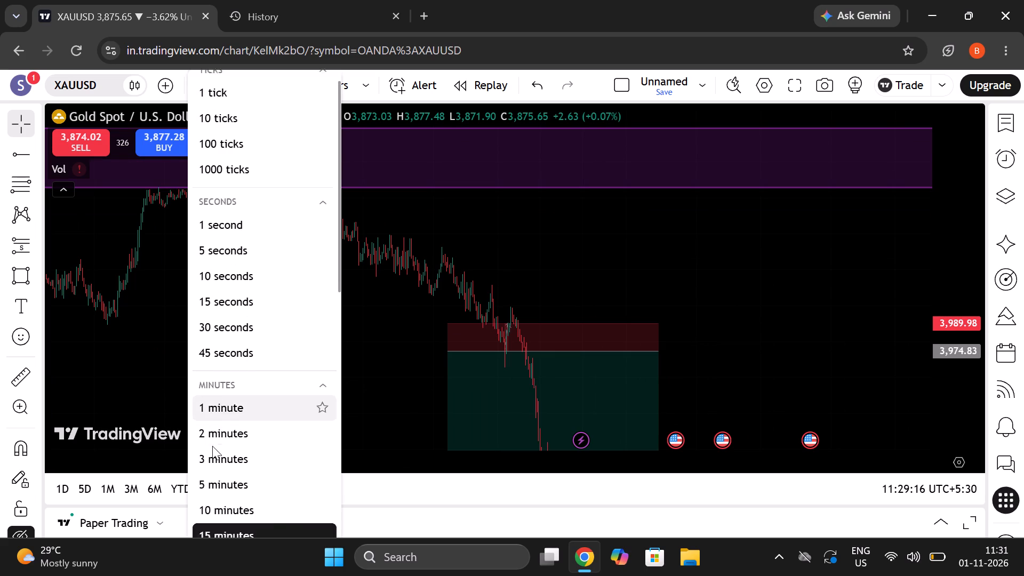
pyautogui.click(212, 454)
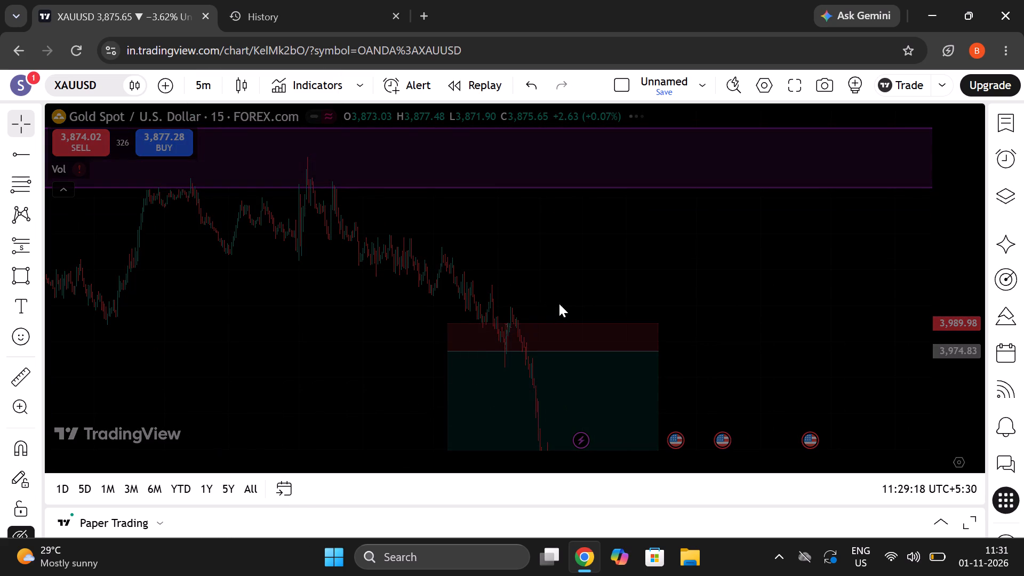
pyautogui.moveTo(452, 286); pyautogui.dragTo(579, 114)
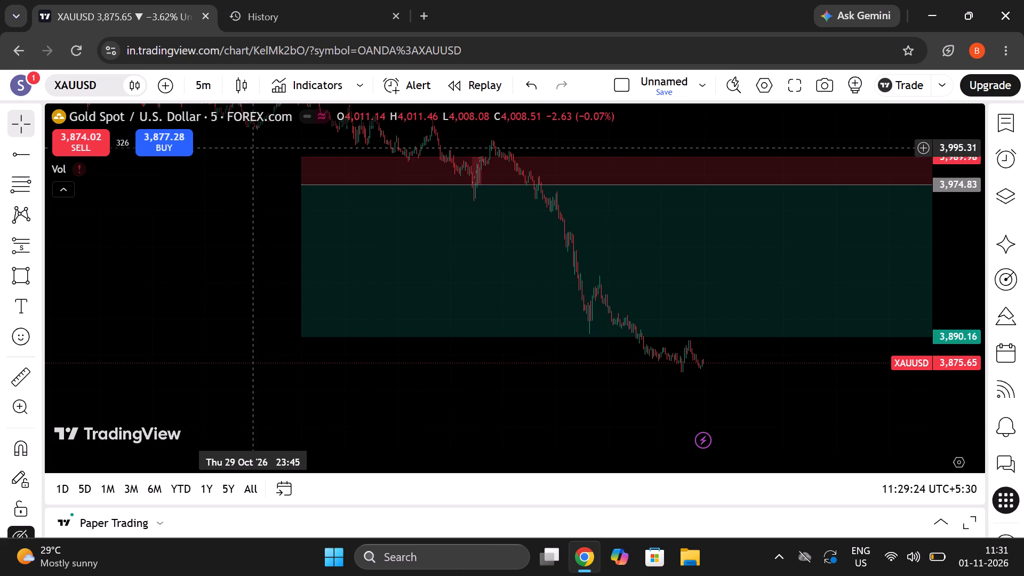
# Open the symbol search and look through the XAUUSD listings from the different data providers.
pyautogui.click(255, 112)
pyautogui.click(84, 76)
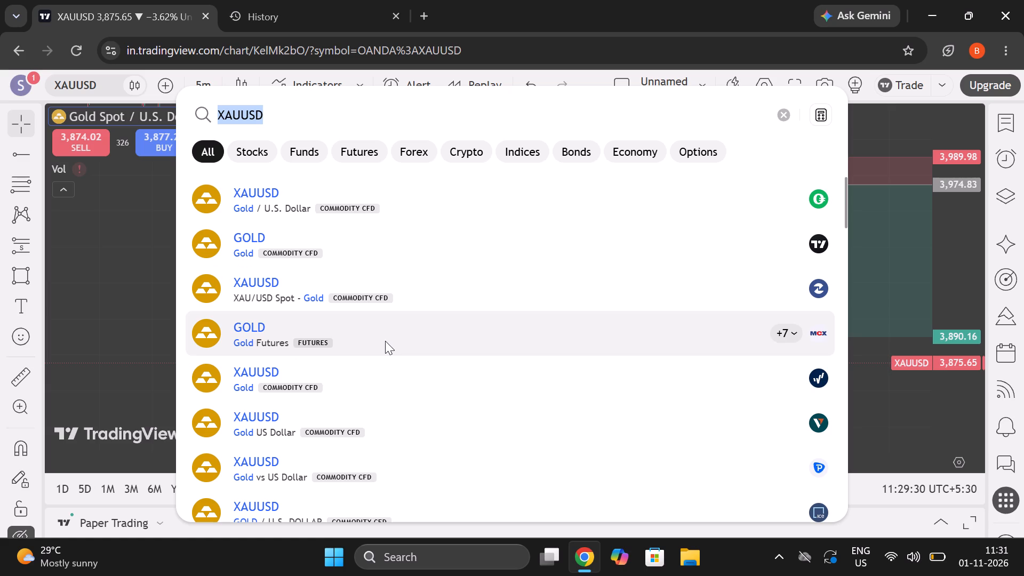
pyautogui.scroll(-3, 389, 393)
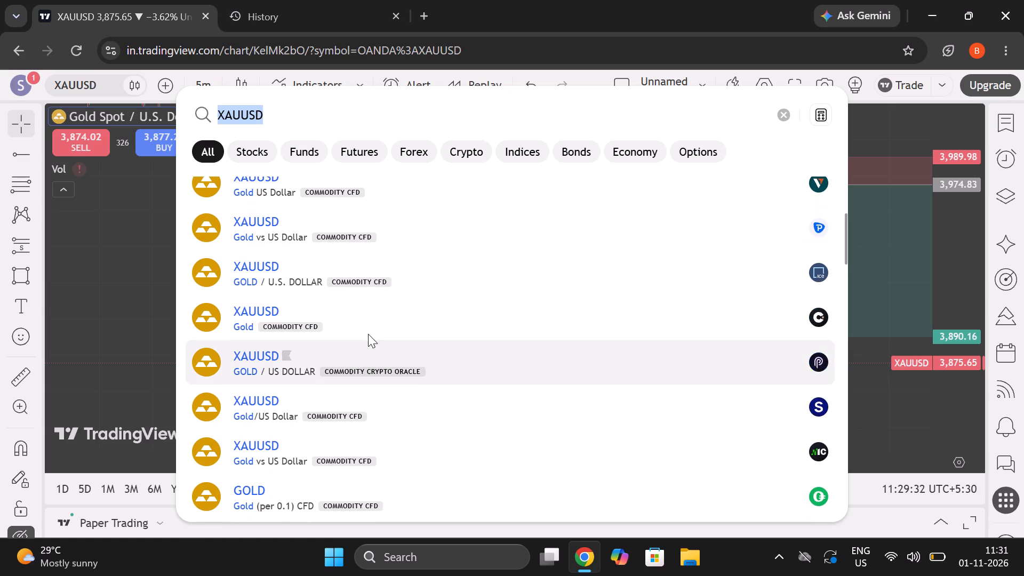
pyautogui.scroll(-1, 426, 365)
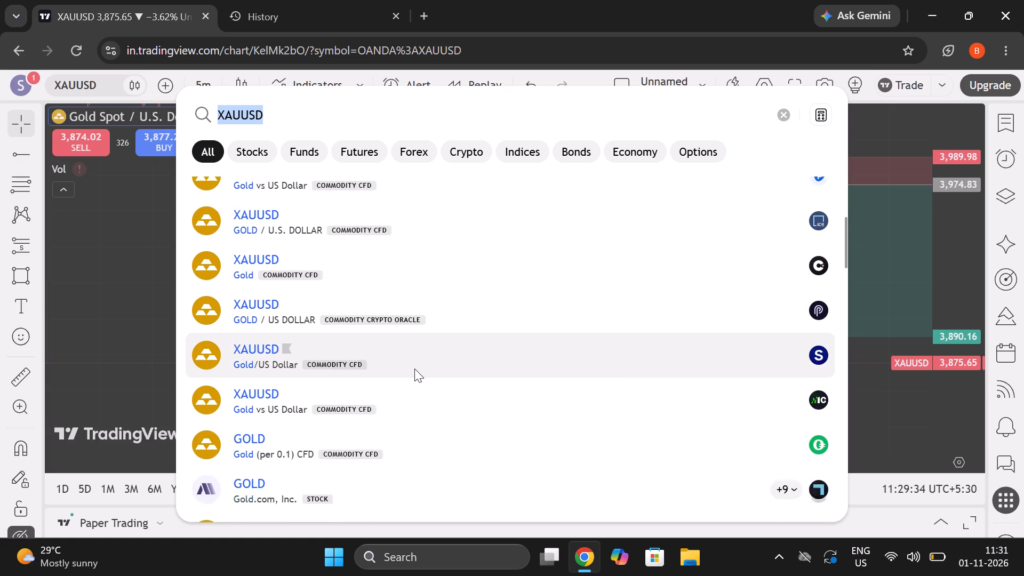
pyautogui.scroll(-1, 411, 364)
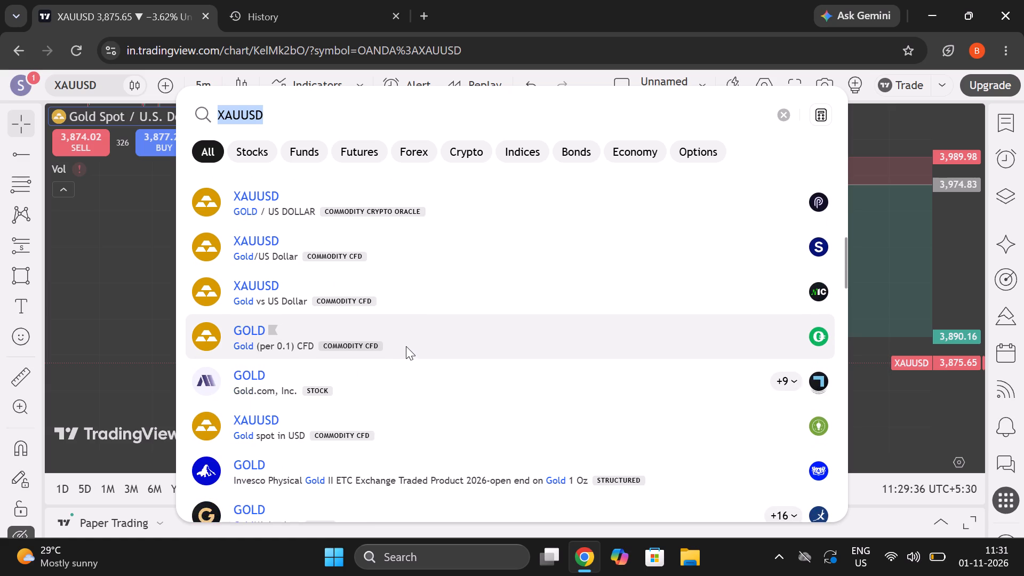
pyautogui.scroll(-1, 406, 346)
# Search the symbols for XAUUSD SAXO.
pyautogui.click(409, 121)
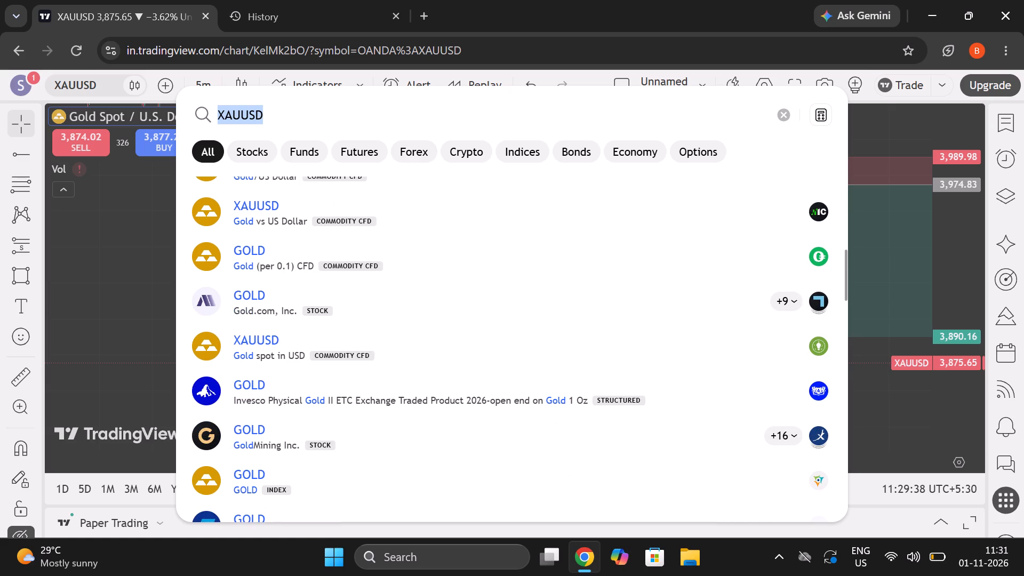
pyautogui.press('space')
pyautogui.press('s')
pyautogui.write('ax')
pyautogui.press('o')
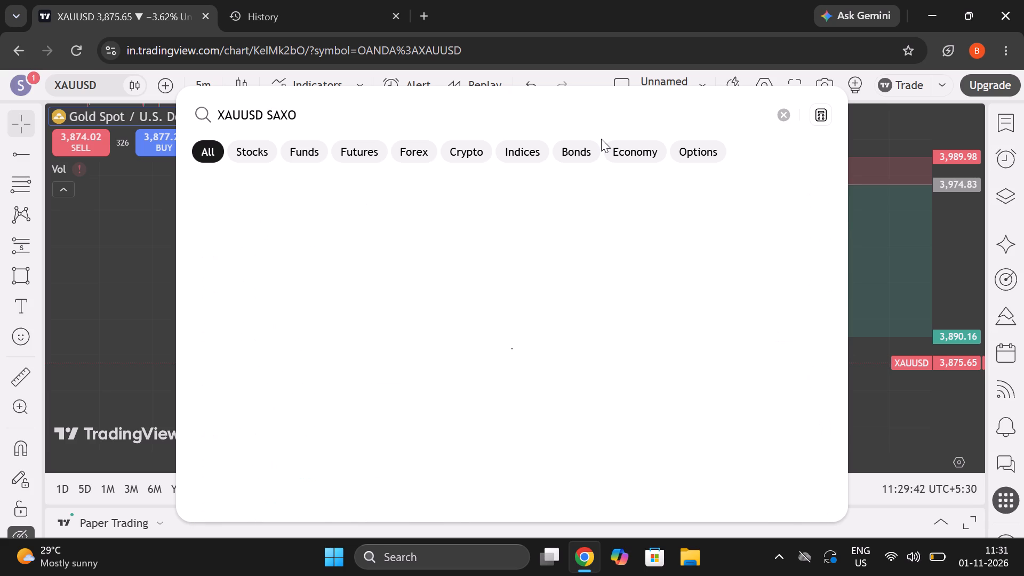
# Reduce the symbol search to XAUUSD, look further down its gold listings, and close the search without choosing one.
pyautogui.press('BackSpace')
pyautogui.press('BackSpace')
pyautogui.press('BackSpace')
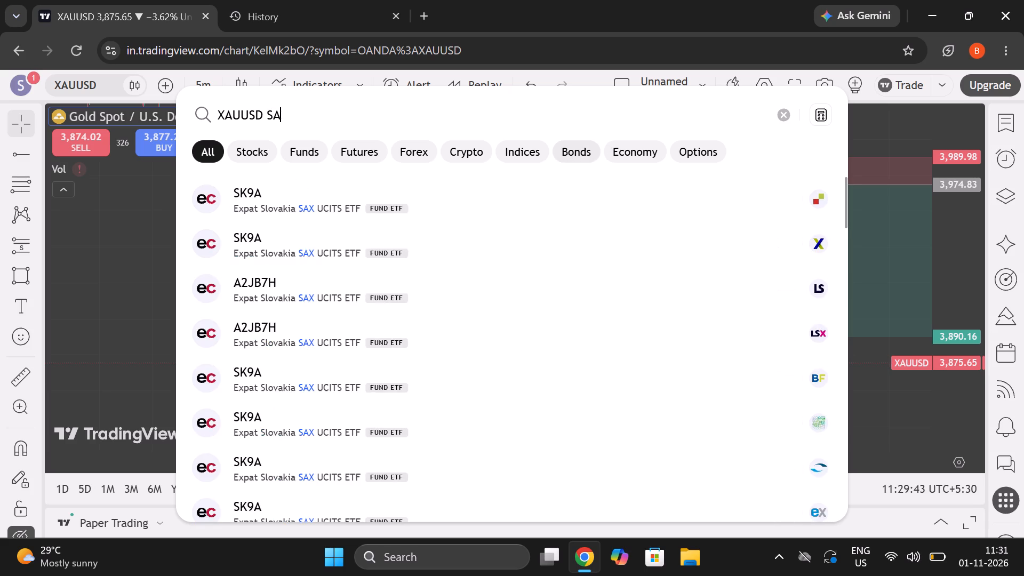
pyautogui.press('BackSpace')
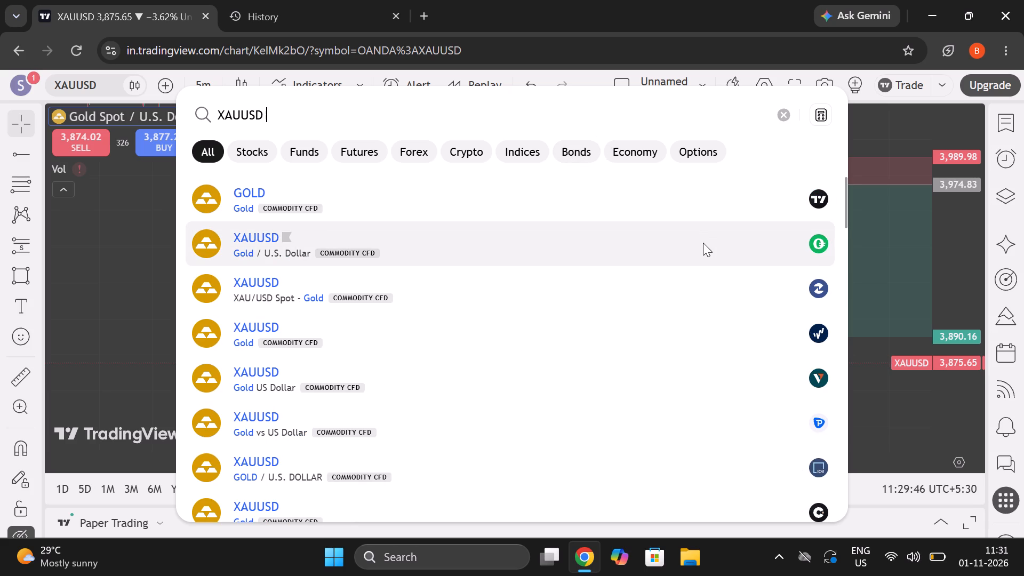
pyautogui.scroll(-1, 700, 349)
pyautogui.scroll(-1, 626, 325)
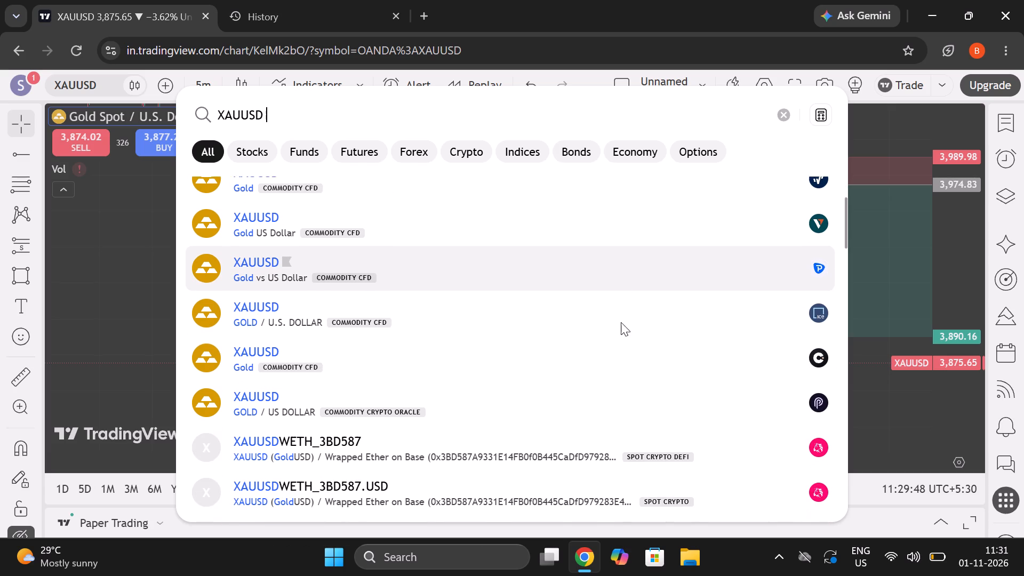
pyautogui.scroll(-4, 574, 325)
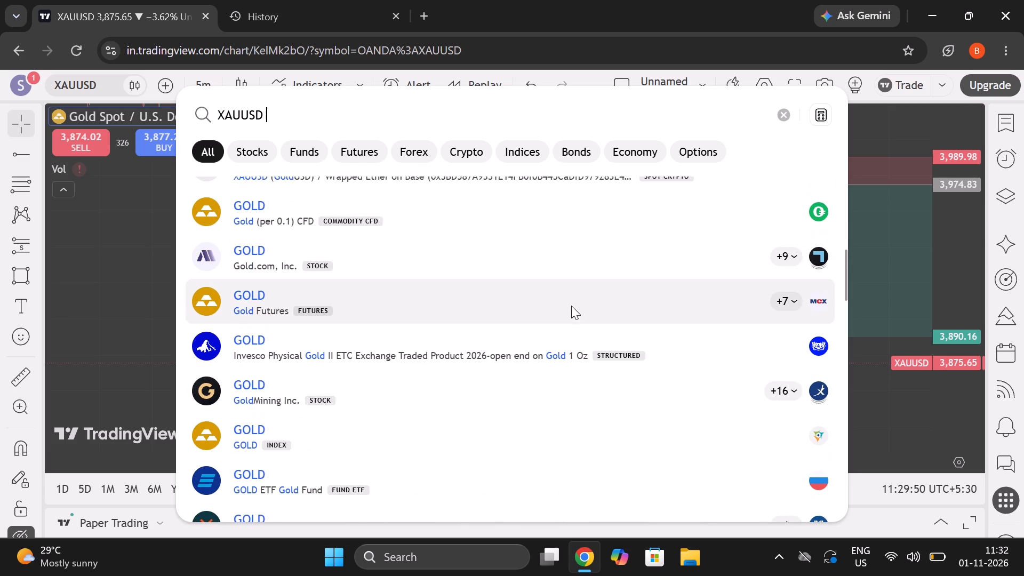
pyautogui.scroll(-2, 551, 241)
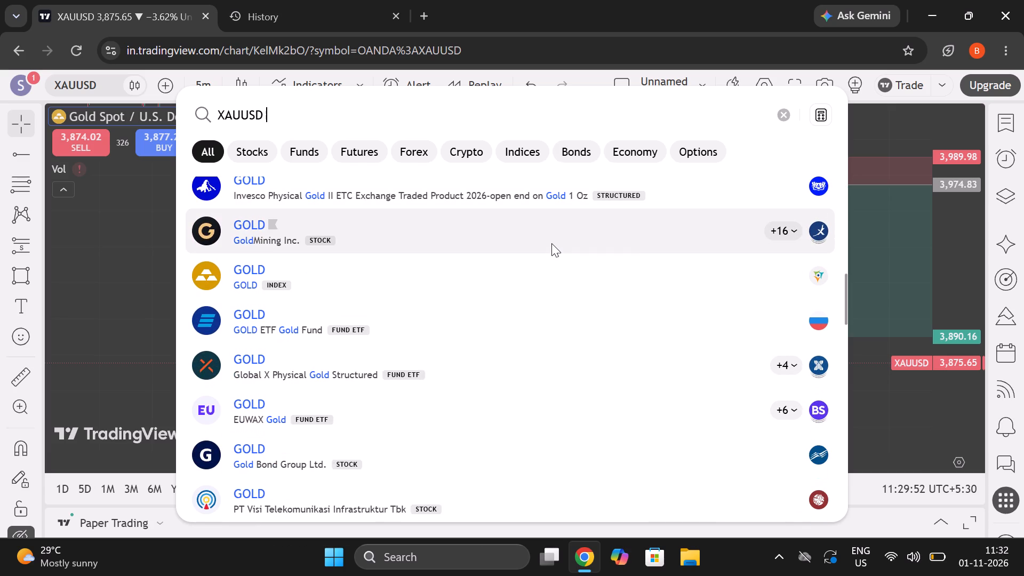
pyautogui.scroll(-3, 551, 243)
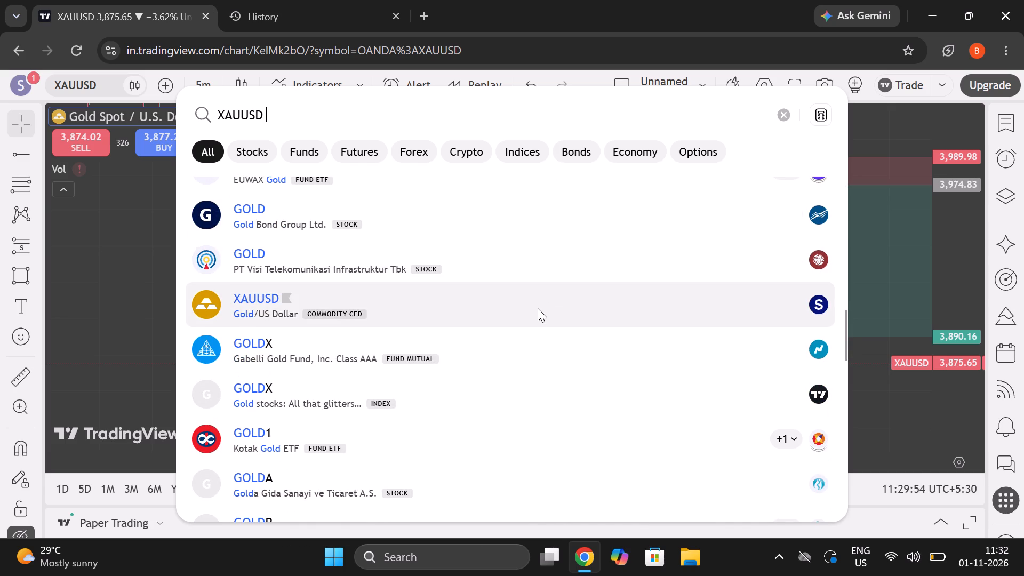
pyautogui.scroll(-5, 537, 310)
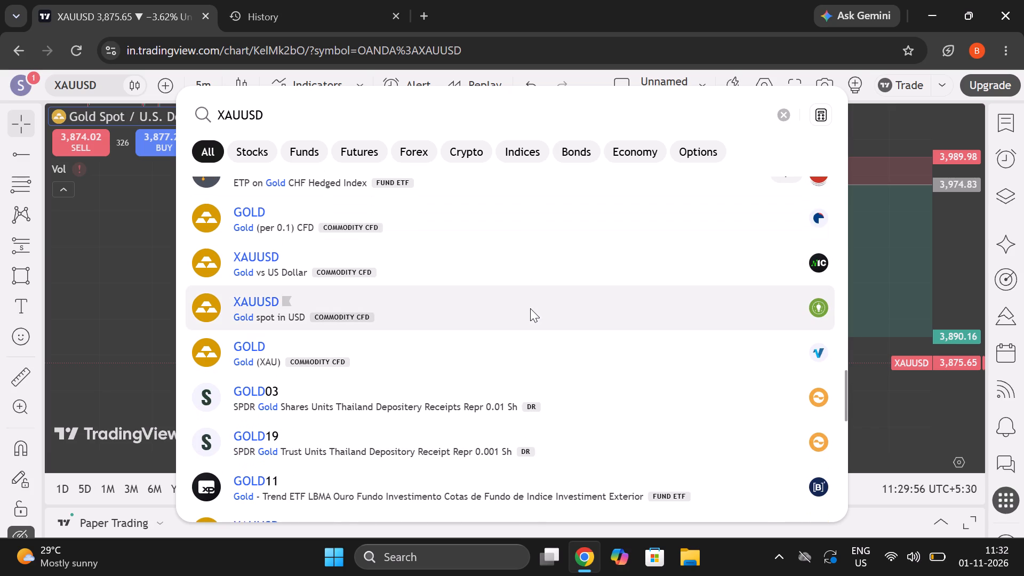
pyautogui.scroll(18, 719, 282)
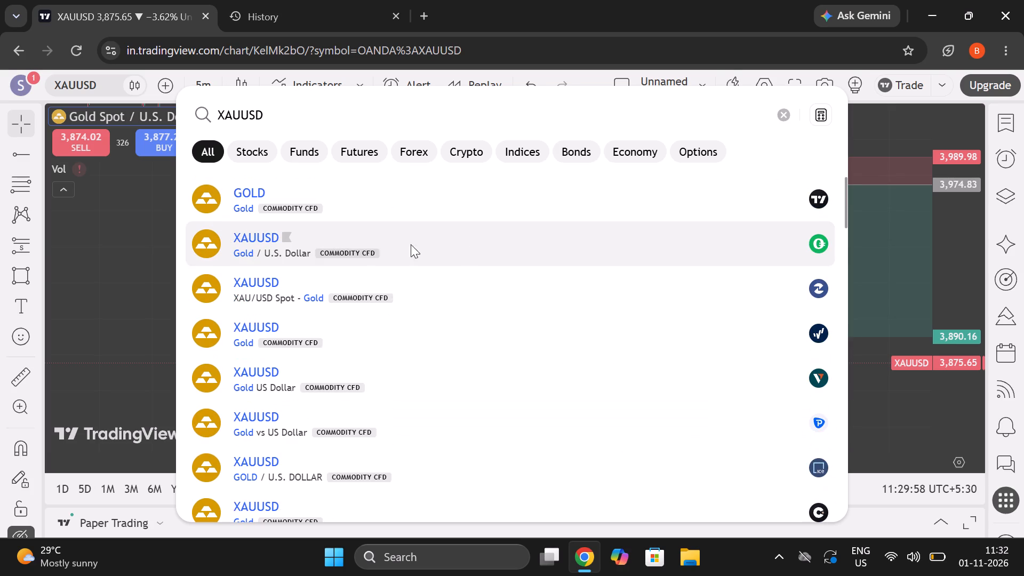
pyautogui.click(897, 170)
# Open the watchlist beside the chart.
pyautogui.click(1010, 105)
pyautogui.click(1001, 131)
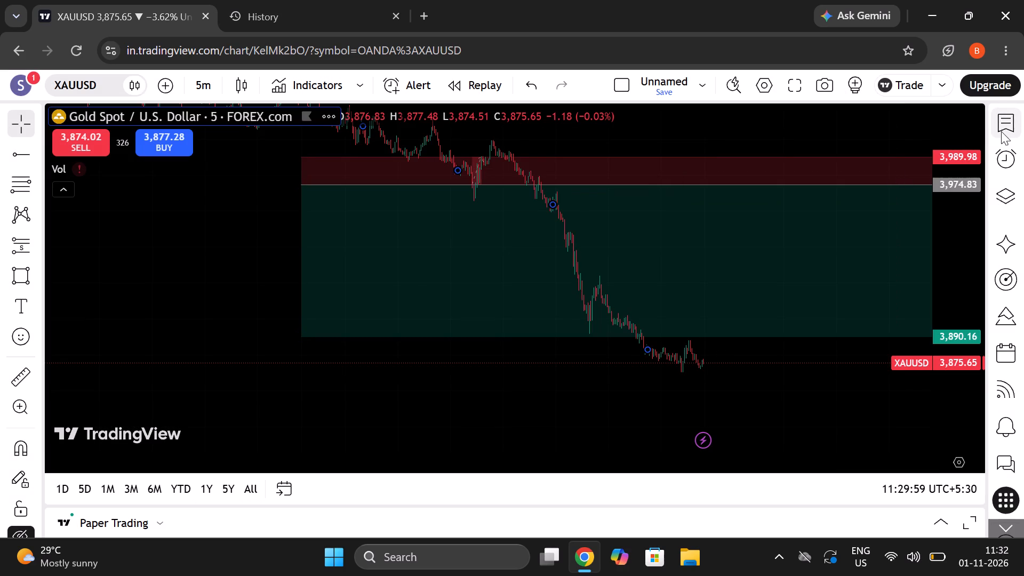
pyautogui.click(1001, 128)
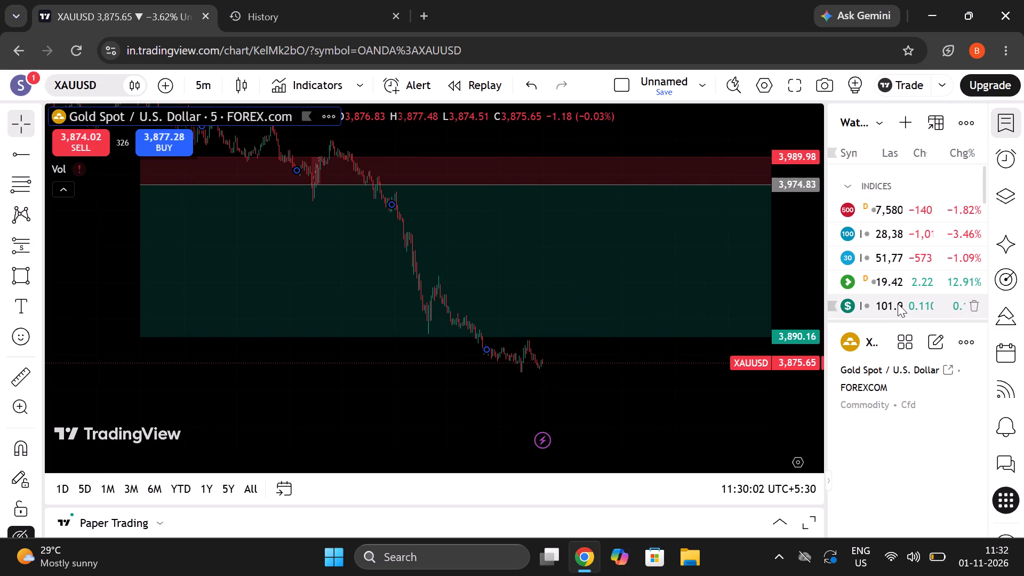
# Read through the XAUUSD details below the watchlist, including the news item and the seasonals chart.
pyautogui.scroll(-1, 880, 333)
pyautogui.click(877, 385)
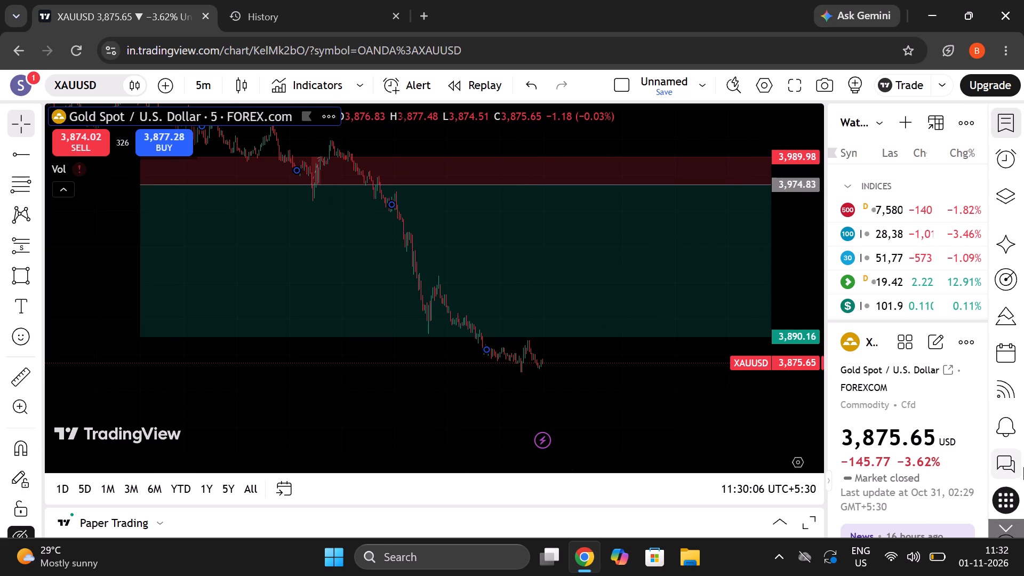
pyautogui.scroll(-5, 991, 416)
pyautogui.scroll(-20, 909, 365)
pyautogui.scroll(-1, 909, 365)
pyautogui.scroll(8, 891, 369)
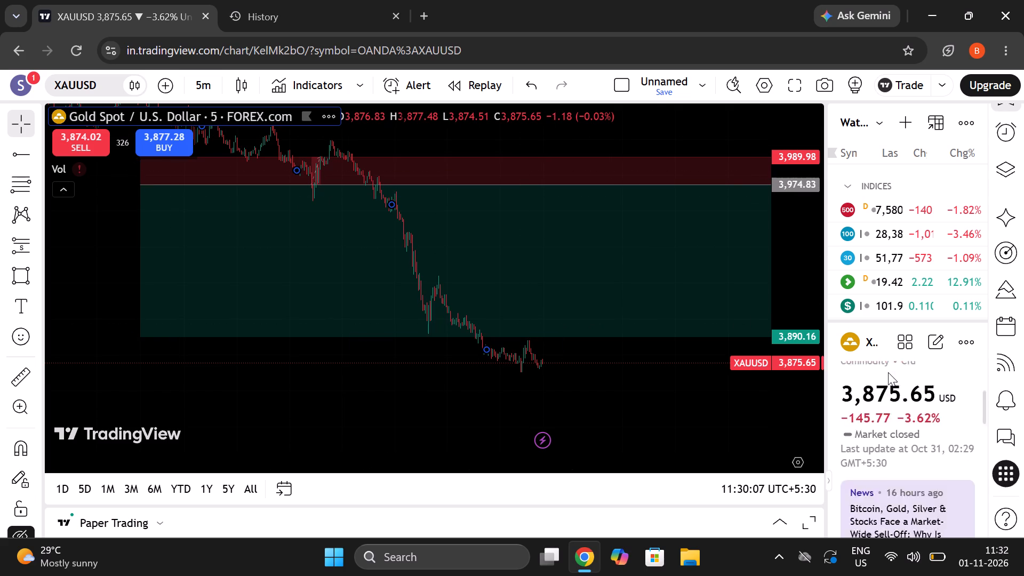
pyautogui.scroll(-9, 888, 374)
pyautogui.scroll(9, 888, 377)
pyautogui.scroll(-9, 885, 375)
pyautogui.scroll(8, 871, 339)
pyautogui.scroll(-8, 867, 330)
pyautogui.scroll(7, 836, 269)
pyautogui.scroll(-7, 834, 267)
pyautogui.scroll(7, 817, 236)
pyautogui.scroll(-7, 815, 229)
pyautogui.scroll(9, 808, 191)
pyautogui.scroll(-9, 809, 185)
pyautogui.scroll(9, 809, 187)
pyautogui.scroll(-6, 809, 187)
pyautogui.scroll(5, 809, 187)
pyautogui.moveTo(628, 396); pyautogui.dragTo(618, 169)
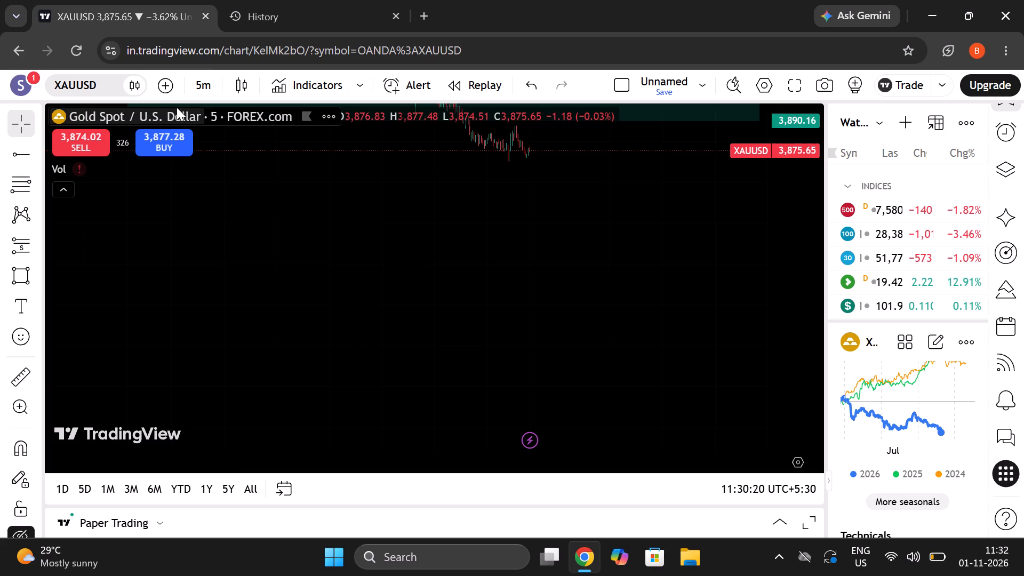
# Change the XAUUSD chart interval to 1 week.
pyautogui.click(204, 89)
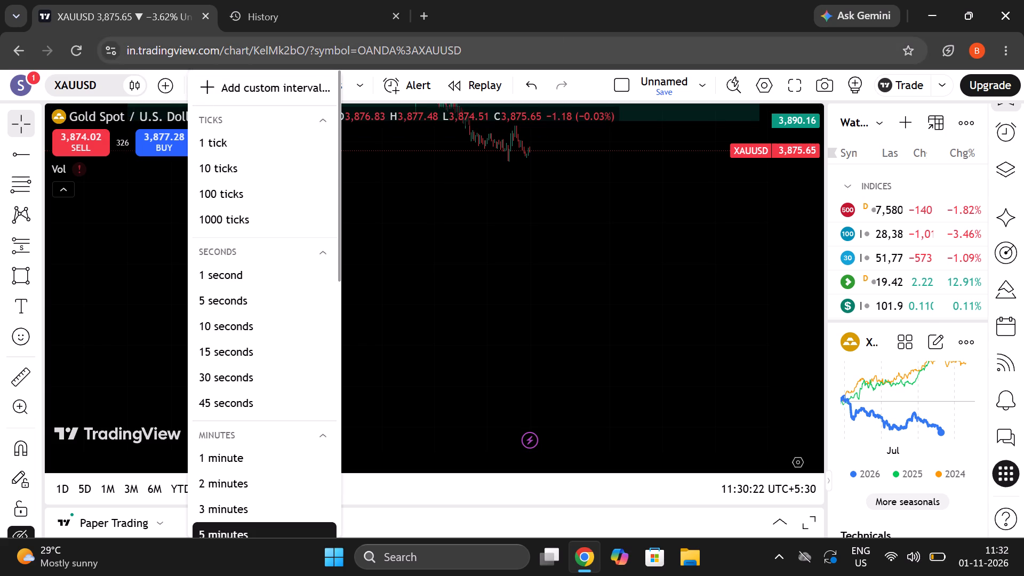
pyautogui.press('1')
pyautogui.press('e')
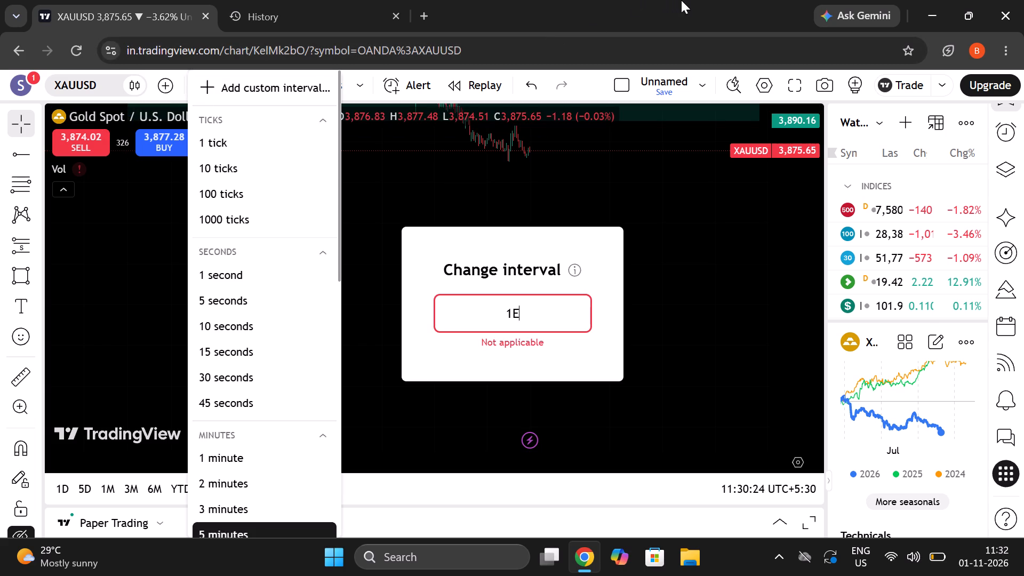
pyautogui.press('BackSpace')
pyautogui.press('w')
pyautogui.press('Return')
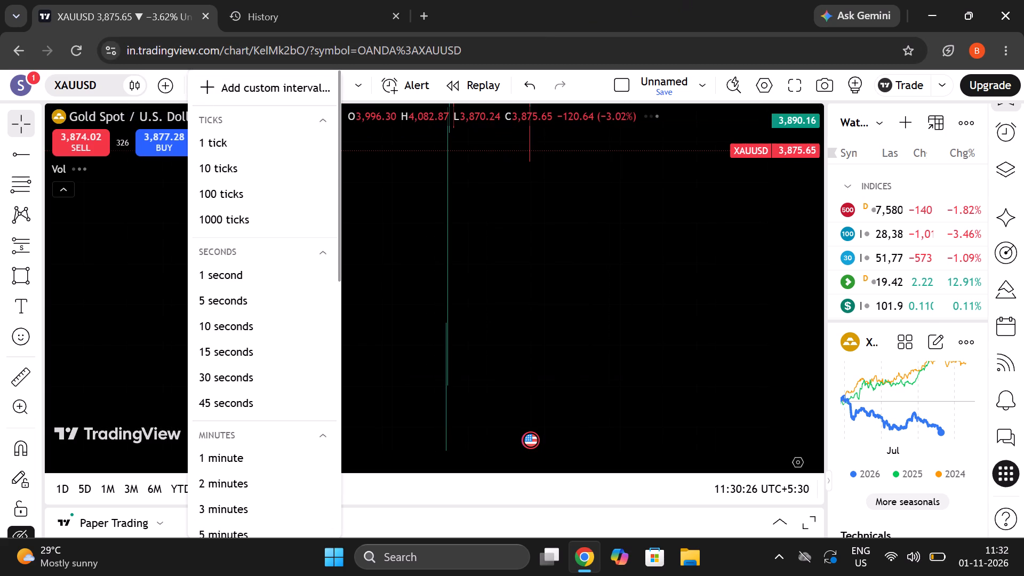
pyautogui.click(655, 245)
# Draw a rectangle zone around the broken lows, from about 4,003 down to 3,932, spanning 8 Sep 2025 to 1 Feb 2027.
pyautogui.moveTo(786, 172); pyautogui.dragTo(780, 484)
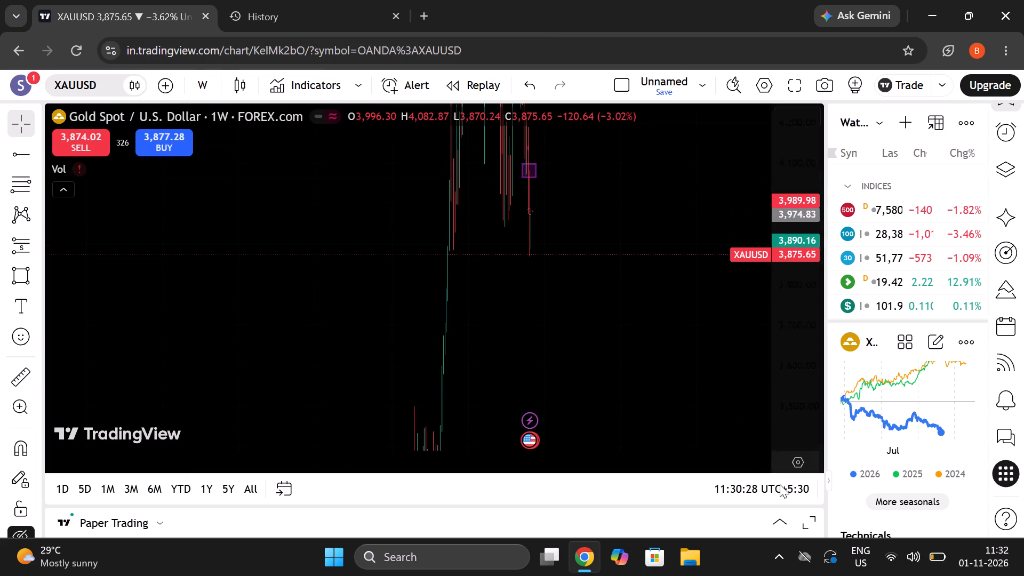
pyautogui.moveTo(780, 484); pyautogui.dragTo(750, 543)
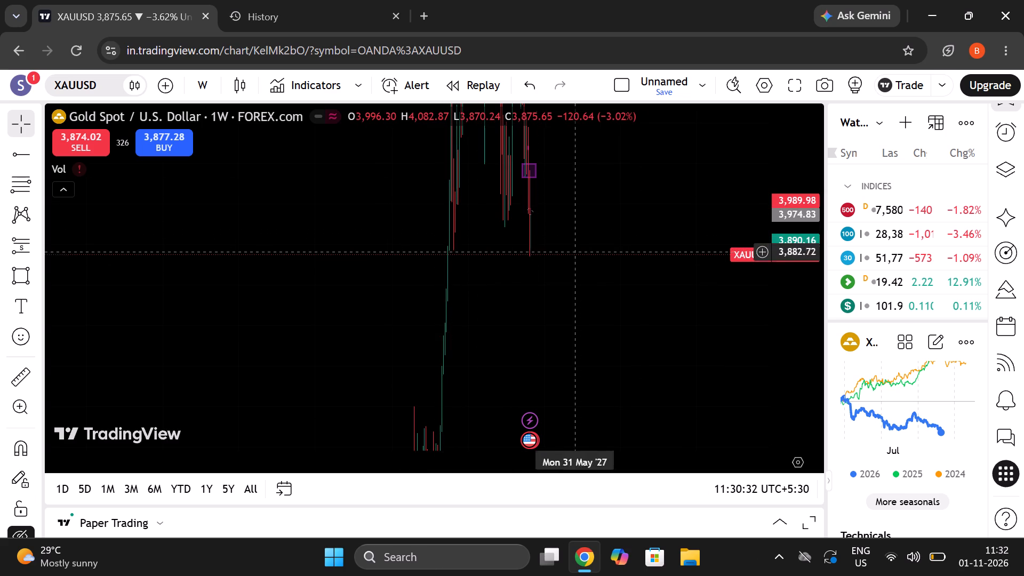
pyautogui.moveTo(581, 251); pyautogui.dragTo(595, 290)
pyautogui.moveTo(664, 459); pyautogui.dragTo(431, 476)
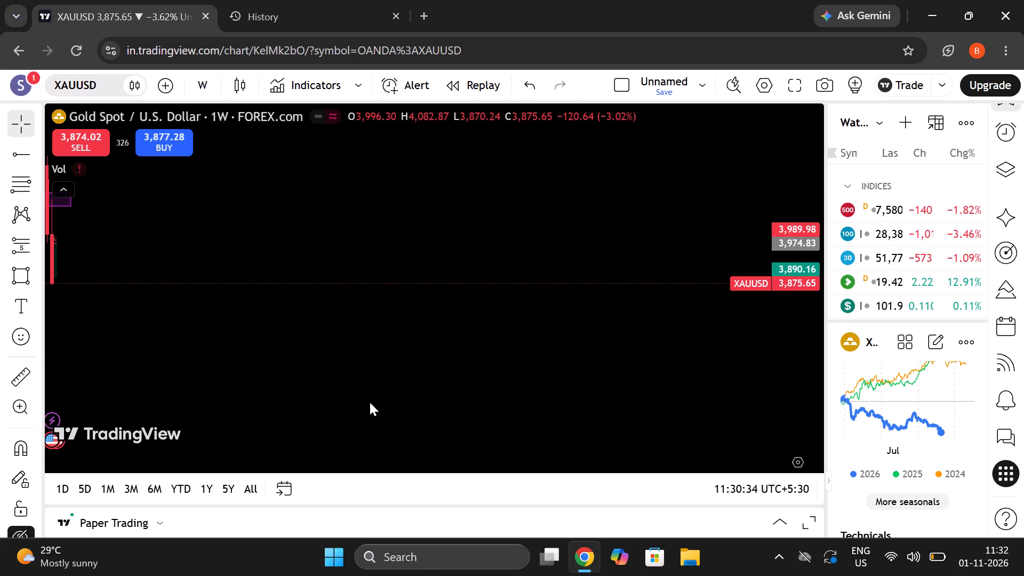
pyautogui.moveTo(319, 350); pyautogui.dragTo(701, 283)
pyautogui.moveTo(239, 327); pyautogui.dragTo(417, 412)
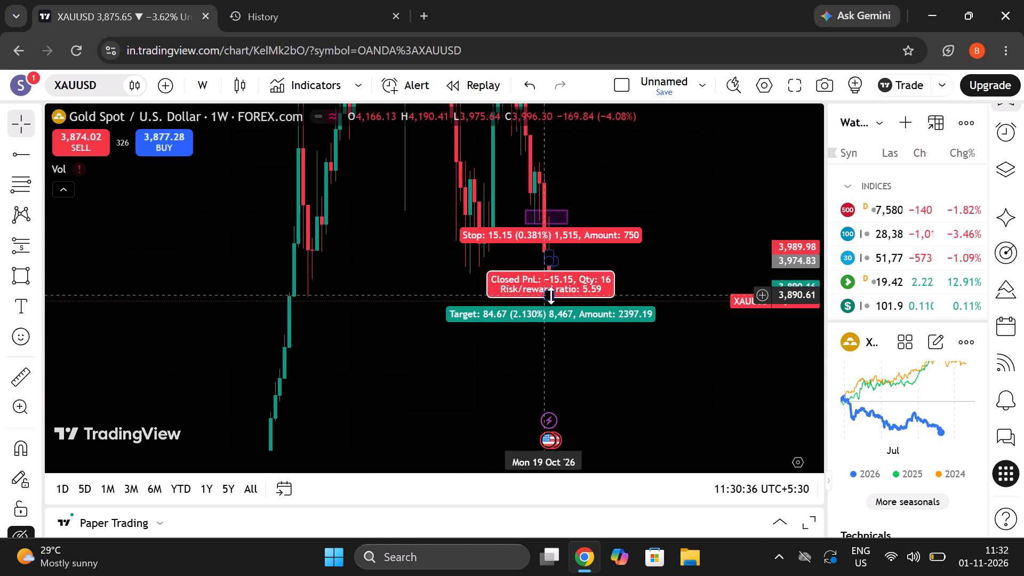
pyautogui.moveTo(585, 333); pyautogui.dragTo(580, 369)
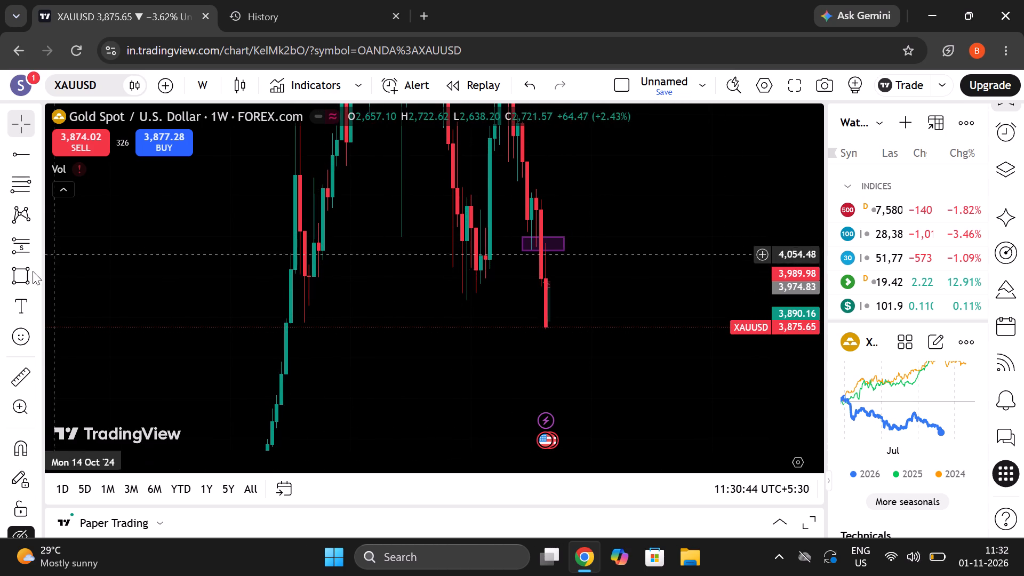
pyautogui.click(25, 283)
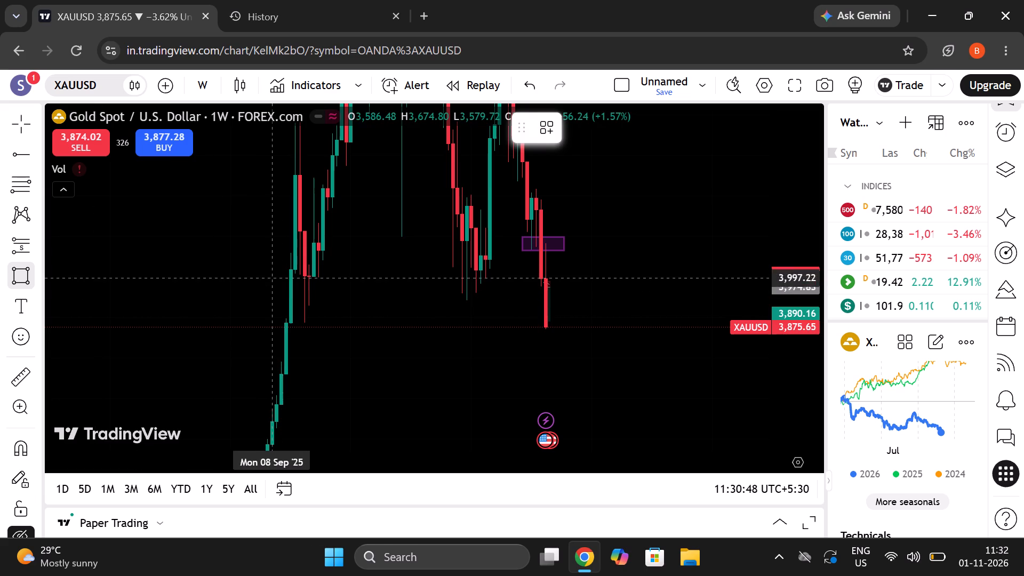
pyautogui.moveTo(270, 276); pyautogui.dragTo(610, 303)
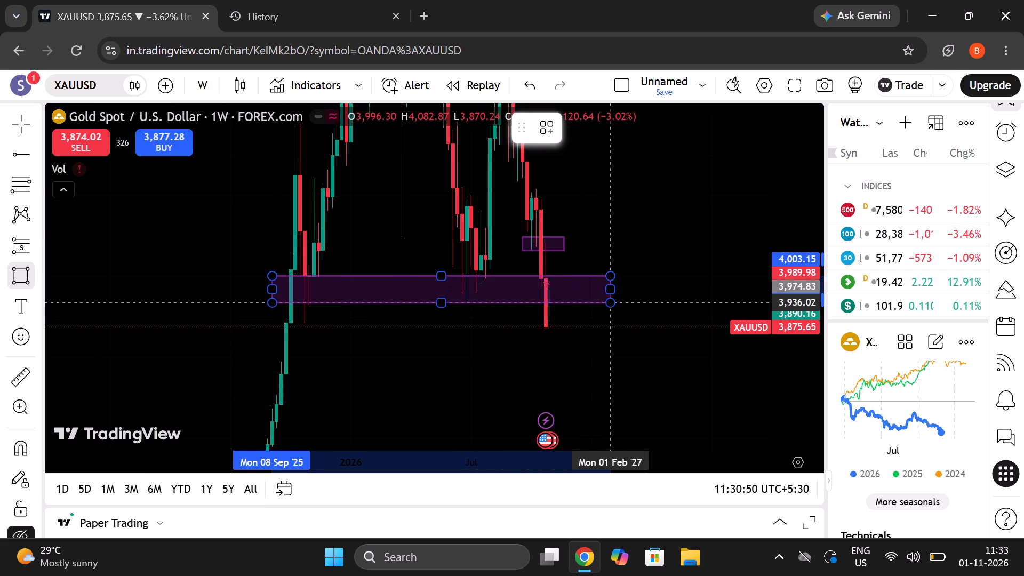
pyautogui.moveTo(610, 303); pyautogui.dragTo(609, 304)
pyautogui.click(608, 304)
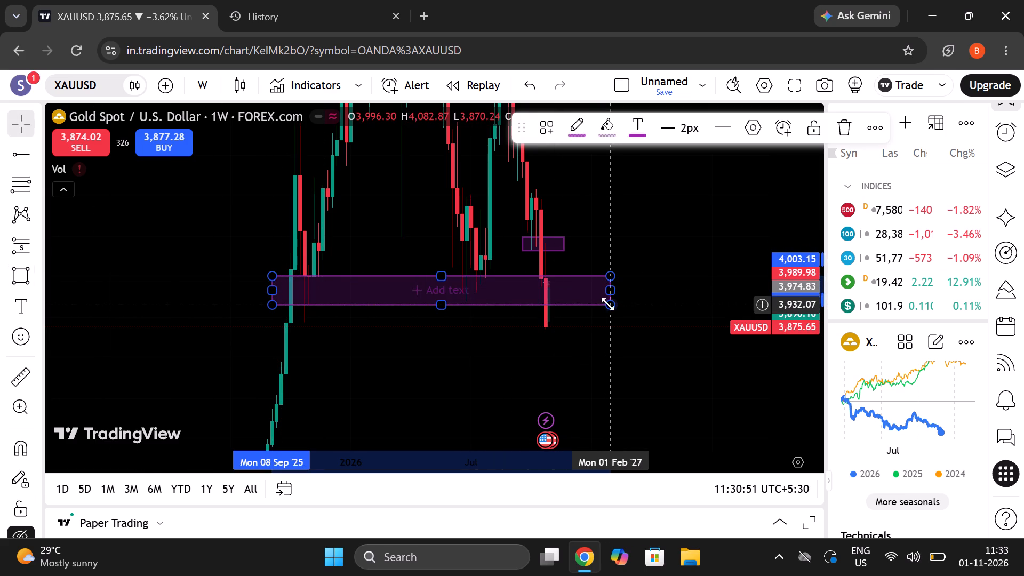
# Place a short position at about 3,875 beside the latest weekly candle and lower its stop to about 4,084.
pyautogui.moveTo(595, 393); pyautogui.dragTo(562, 257)
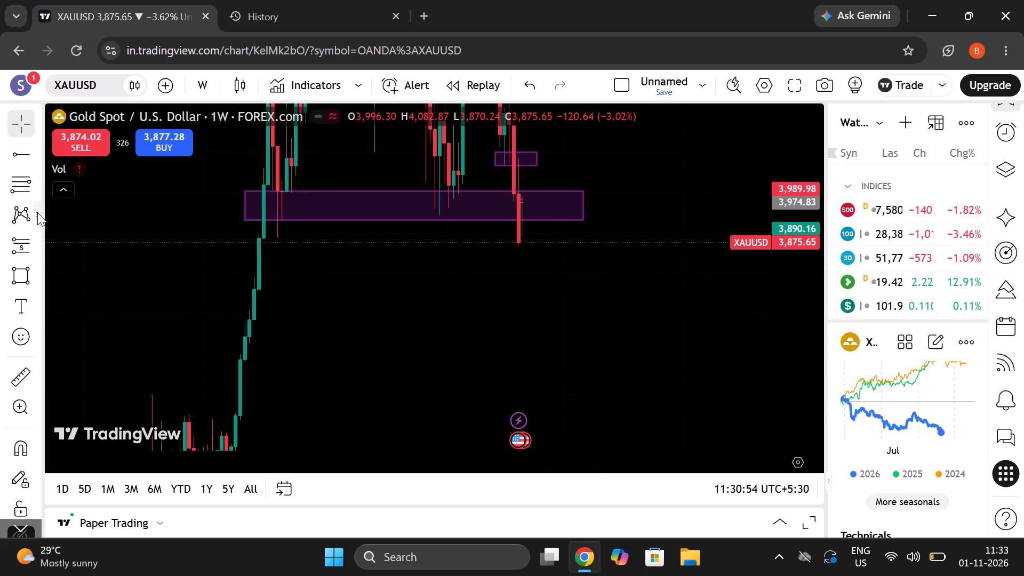
pyautogui.click(38, 179)
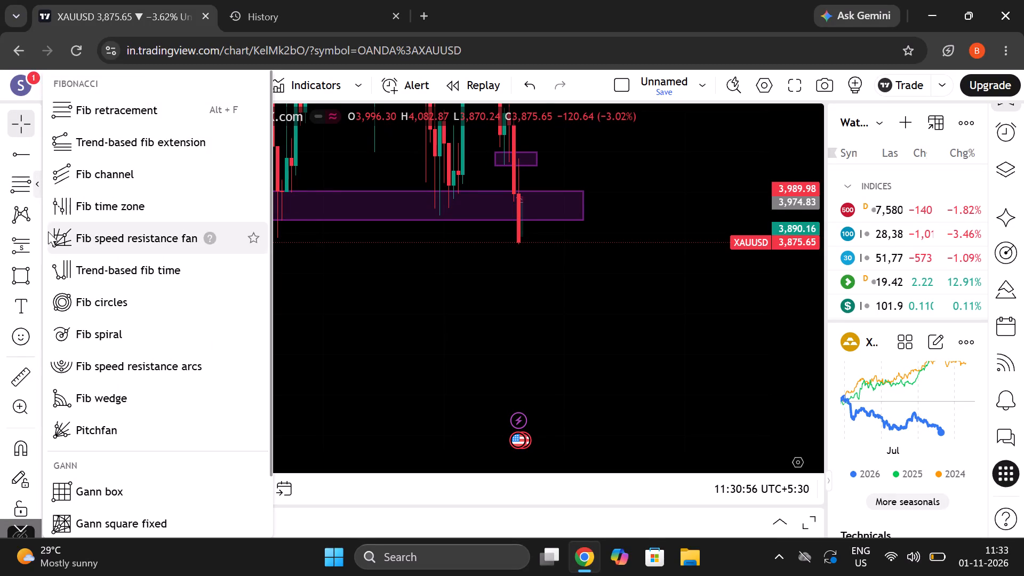
pyautogui.click(26, 249)
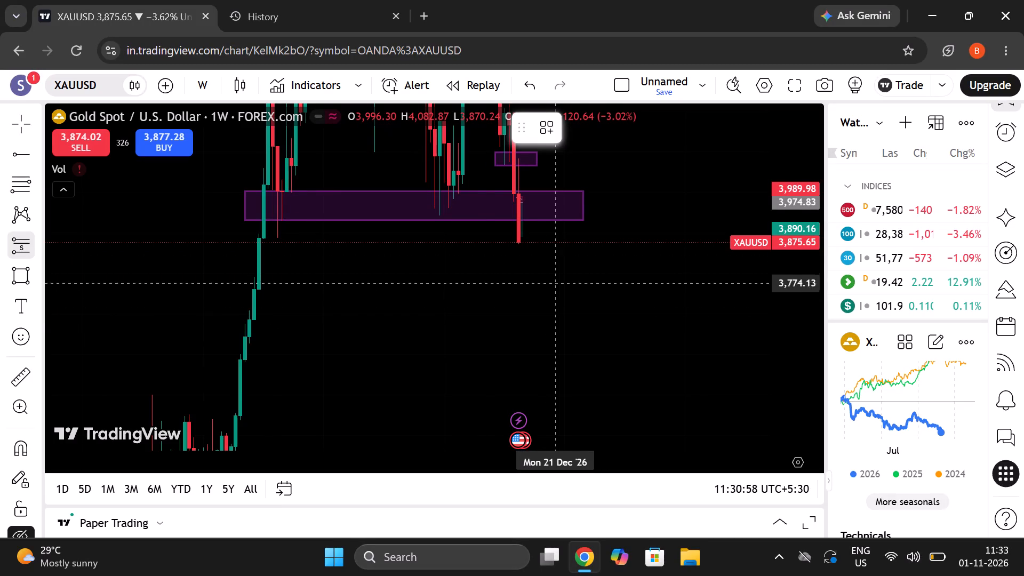
pyautogui.click(530, 243)
pyautogui.moveTo(719, 231); pyautogui.dragTo(710, 348)
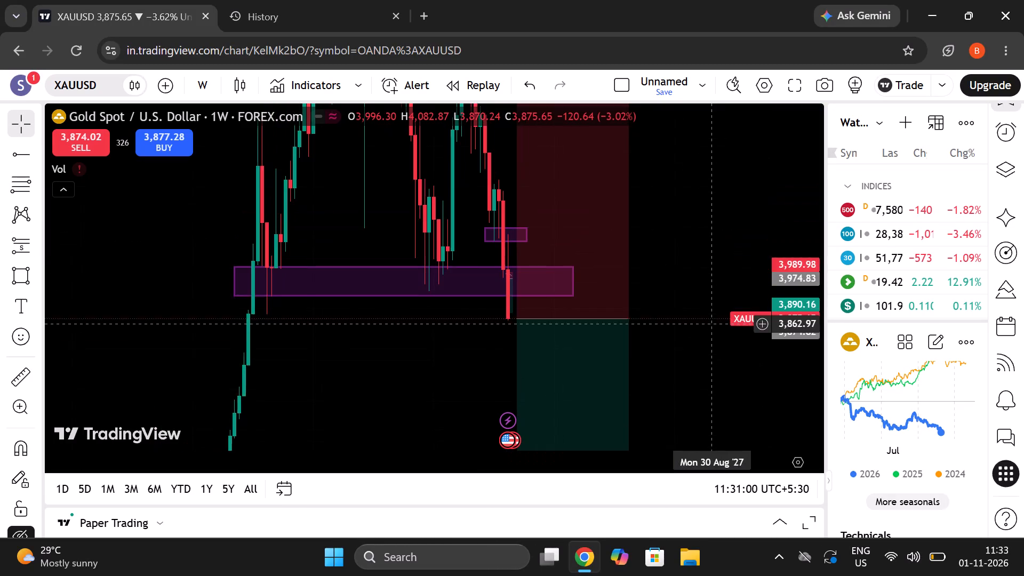
pyautogui.moveTo(710, 348); pyautogui.dragTo(710, 350)
pyautogui.moveTo(660, 188); pyautogui.dragTo(653, 395)
pyautogui.moveTo(518, 228); pyautogui.dragTo(518, 229)
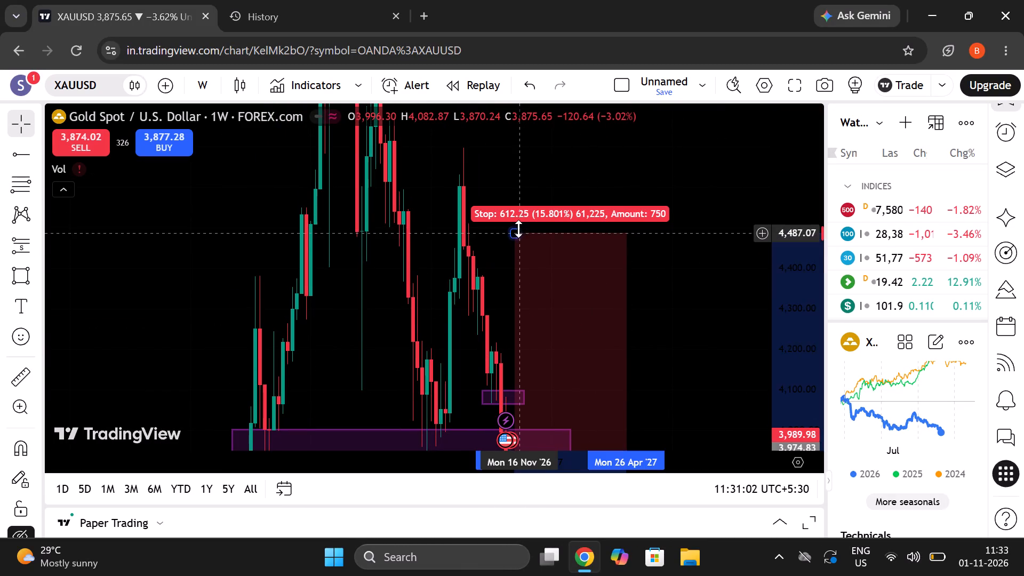
pyautogui.moveTo(518, 229); pyautogui.dragTo(522, 396)
# Sketch a projected price path with the Brush, retesting the wide purple zone twice and falling to the short position's target near 3,262.
pyautogui.moveTo(563, 329); pyautogui.dragTo(577, 89)
pyautogui.moveTo(681, 327); pyautogui.dragTo(667, 210)
pyautogui.moveTo(684, 321); pyautogui.dragTo(665, 227)
pyautogui.moveTo(663, 233); pyautogui.dragTo(661, 299)
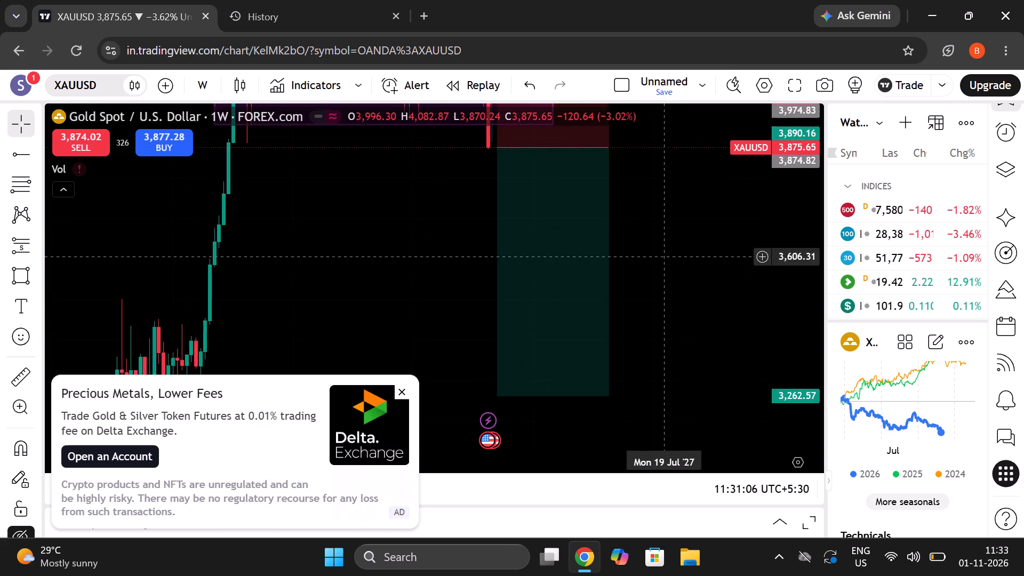
pyautogui.moveTo(661, 299); pyautogui.dragTo(662, 430)
pyautogui.moveTo(487, 379); pyautogui.dragTo(474, 286)
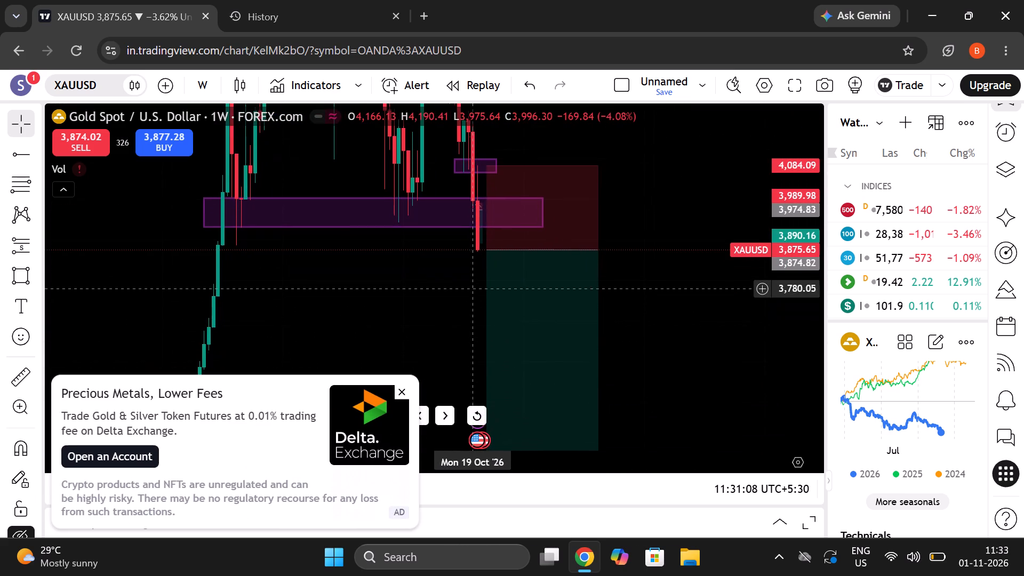
pyautogui.moveTo(474, 286); pyautogui.dragTo(474, 283)
pyautogui.moveTo(412, 325); pyautogui.dragTo(341, 238)
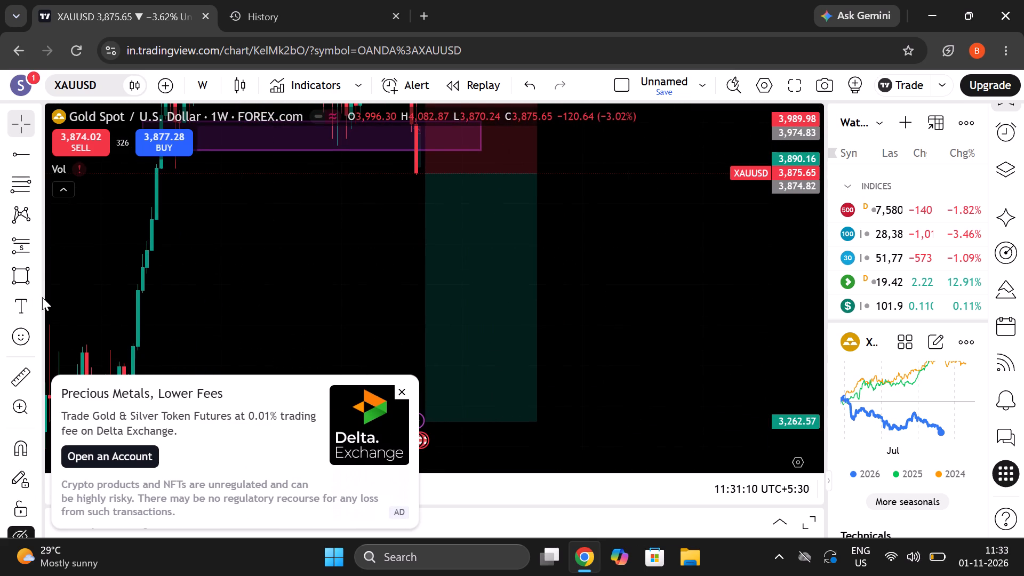
pyautogui.click(35, 300)
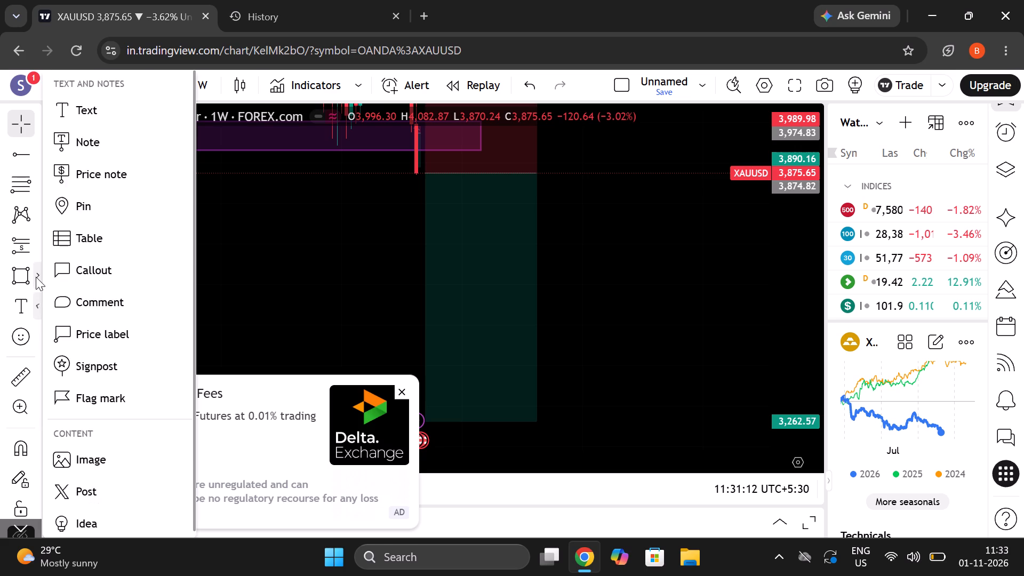
pyautogui.click(36, 277)
pyautogui.click(89, 114)
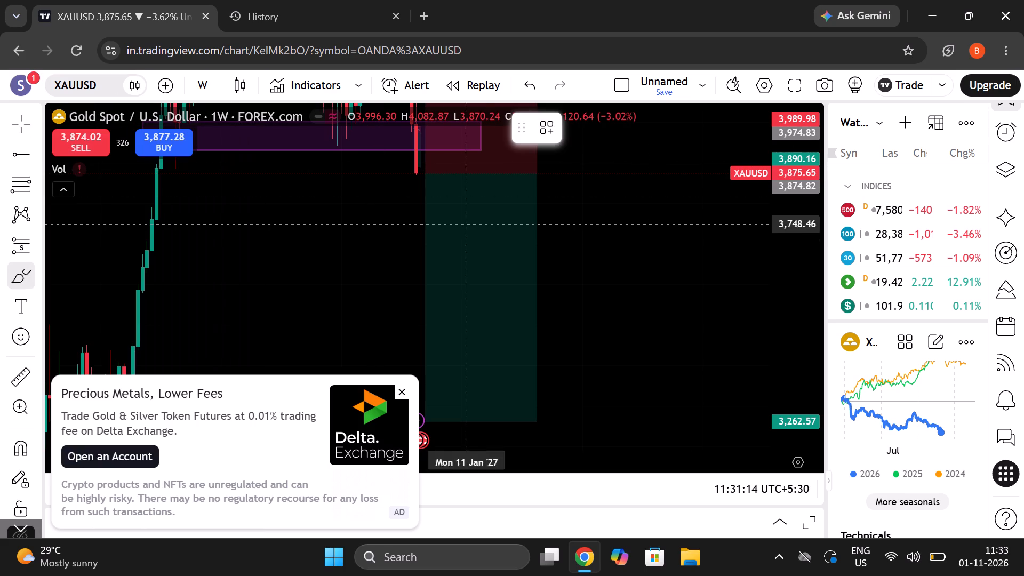
pyautogui.moveTo(787, 238); pyautogui.dragTo(797, 311)
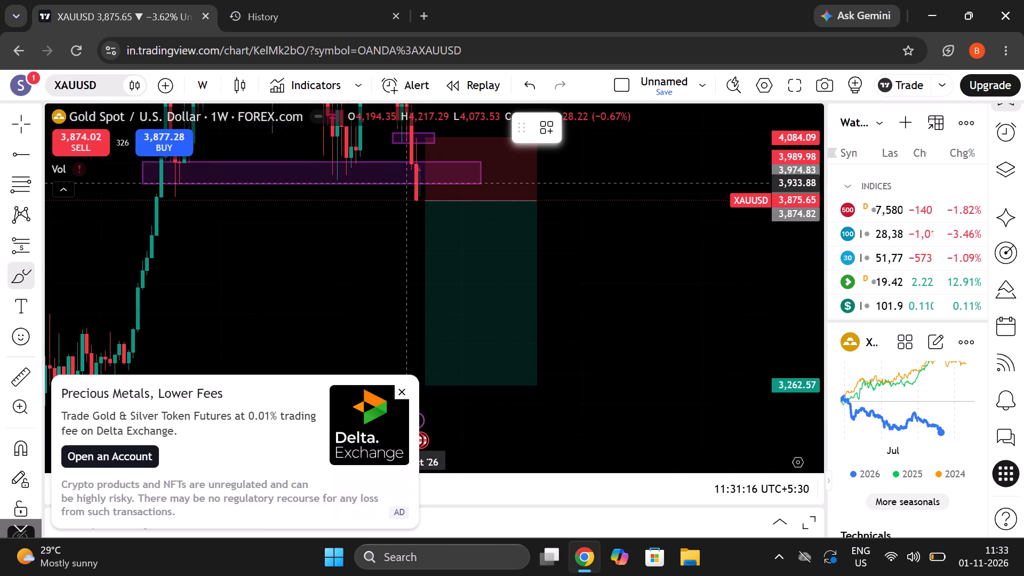
pyautogui.moveTo(410, 182); pyautogui.dragTo(434, 188)
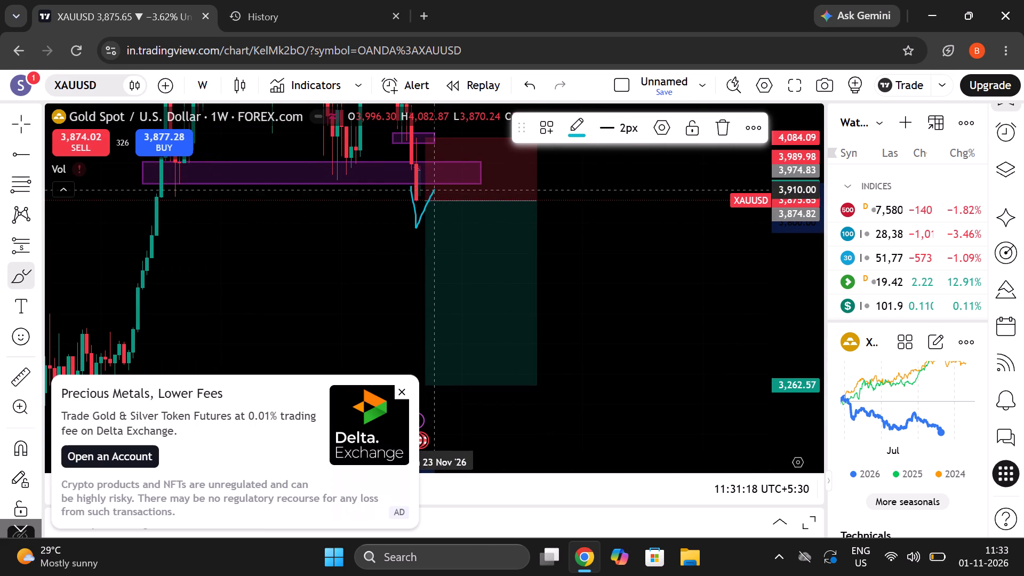
pyautogui.moveTo(434, 188); pyautogui.dragTo(474, 222)
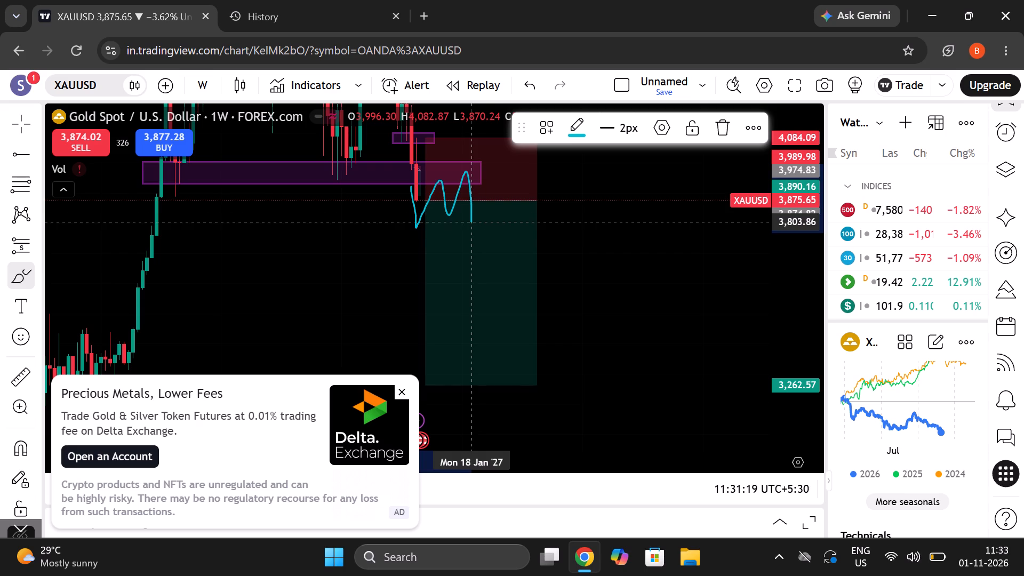
pyautogui.moveTo(474, 222); pyautogui.dragTo(503, 359)
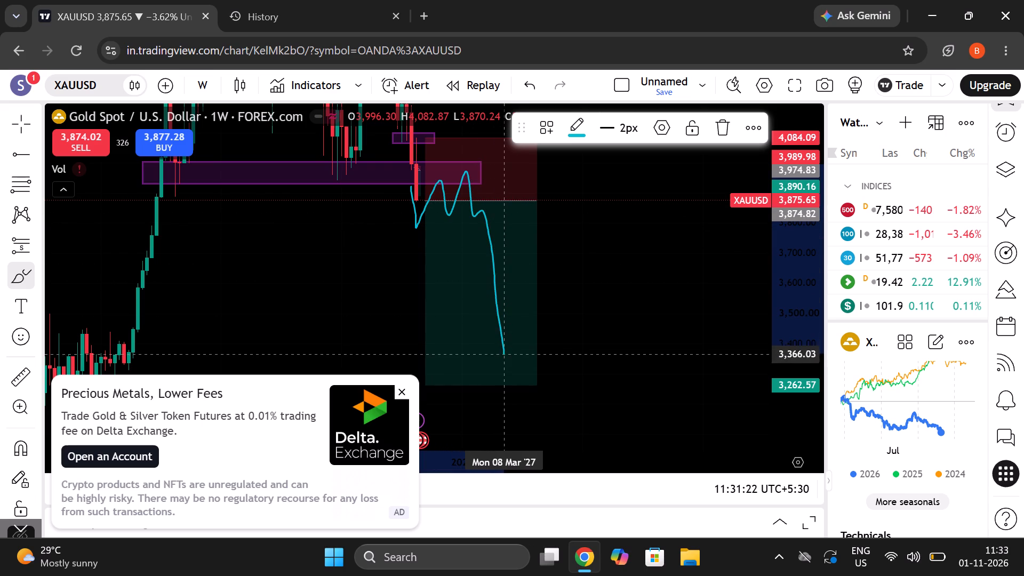
pyautogui.moveTo(503, 359); pyautogui.dragTo(505, 382)
pyautogui.click(614, 338)
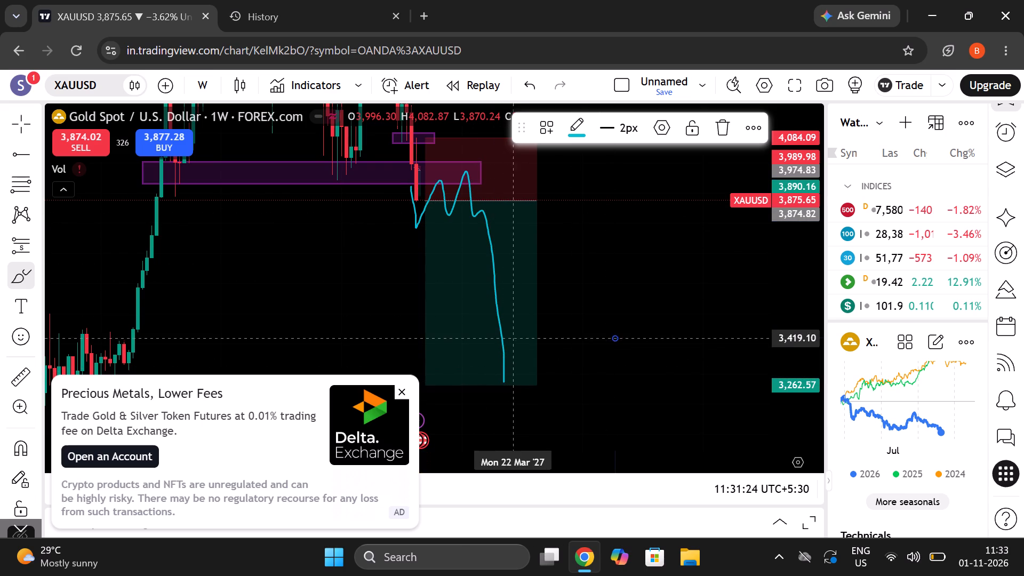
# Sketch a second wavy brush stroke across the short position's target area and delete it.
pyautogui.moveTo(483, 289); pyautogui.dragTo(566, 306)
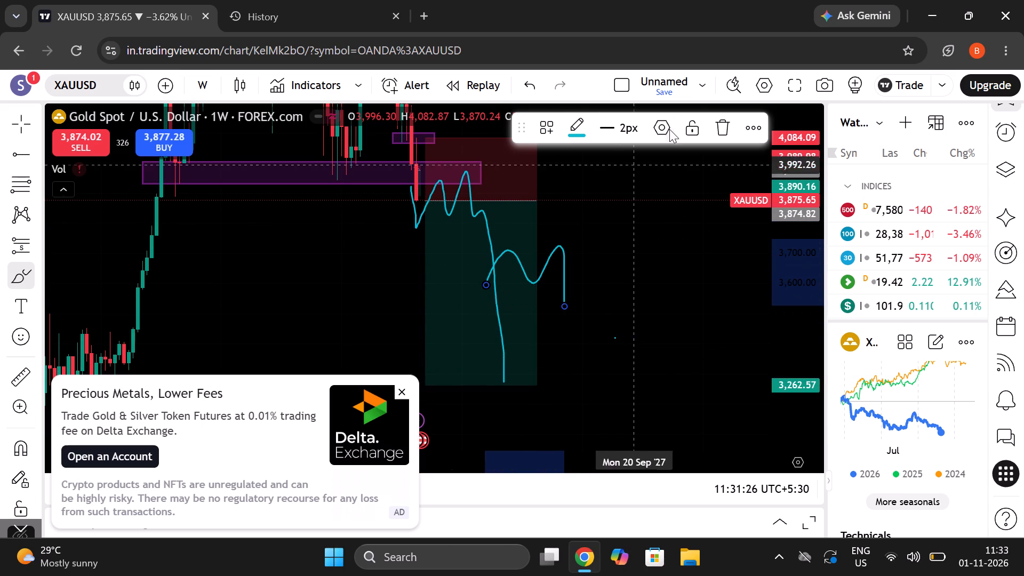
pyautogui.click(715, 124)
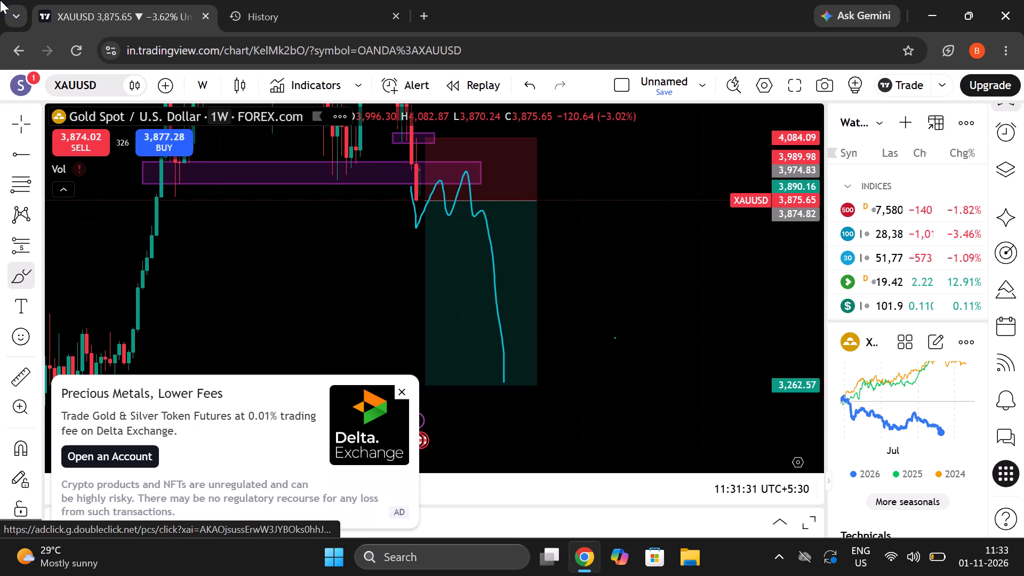
# Close the advertisement covering the lower part of the chart.
pyautogui.click(398, 392)
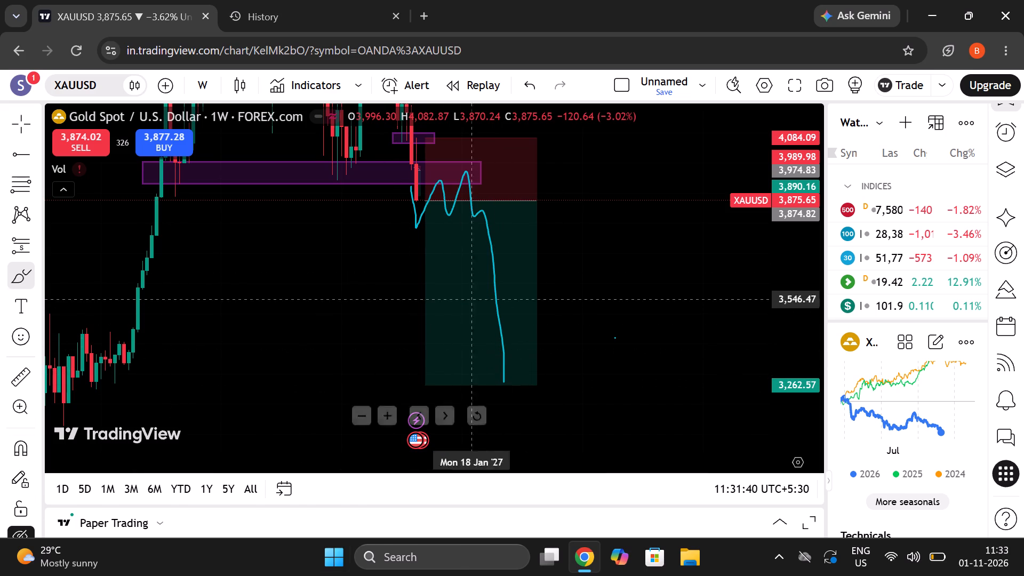
# Draw a descending curved brush stroke in the empty area below the candles, before the short position.
pyautogui.moveTo(255, 460); pyautogui.dragTo(819, 462)
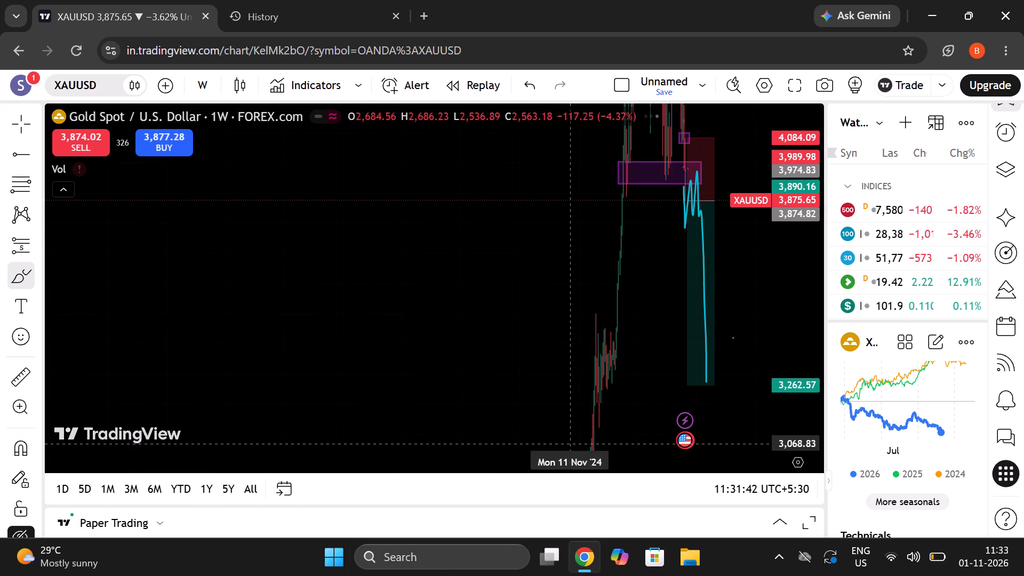
pyautogui.moveTo(584, 452); pyautogui.dragTo(258, 435)
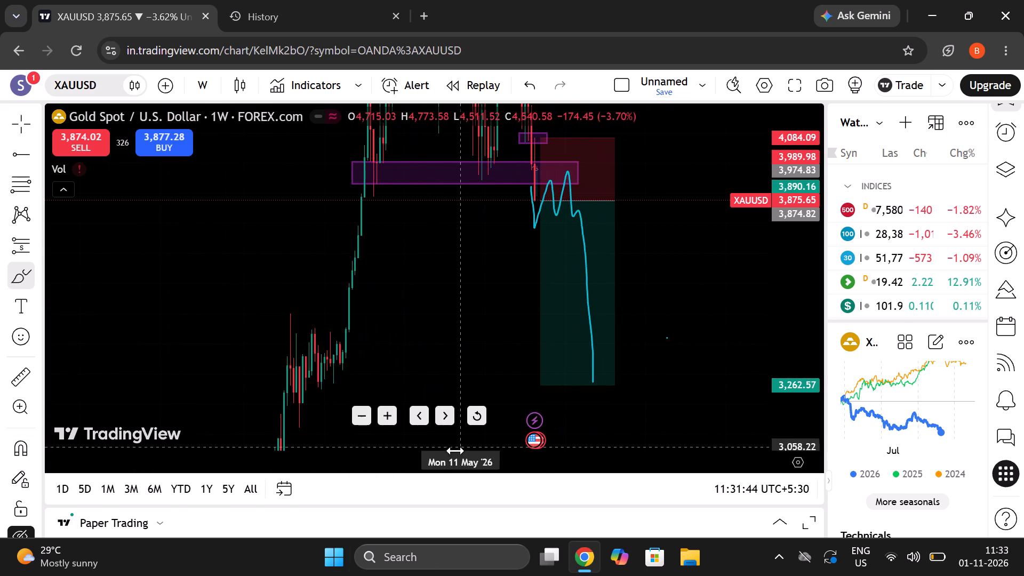
pyautogui.moveTo(451, 452); pyautogui.dragTo(275, 444)
pyautogui.moveTo(250, 302); pyautogui.dragTo(417, 441)
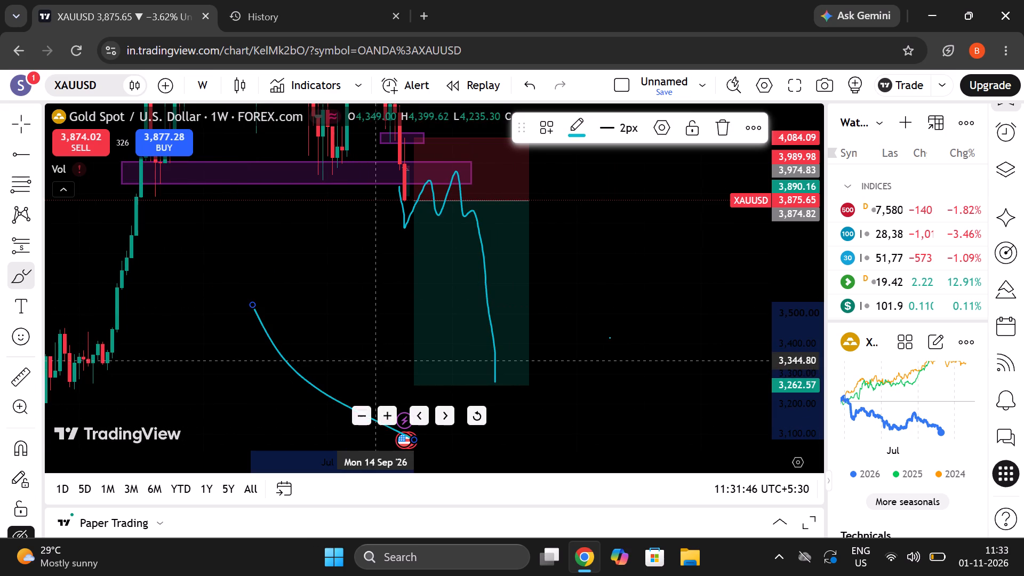
# Delete the descending curved brush stroke in the empty area below the candles.
pyautogui.click(277, 349)
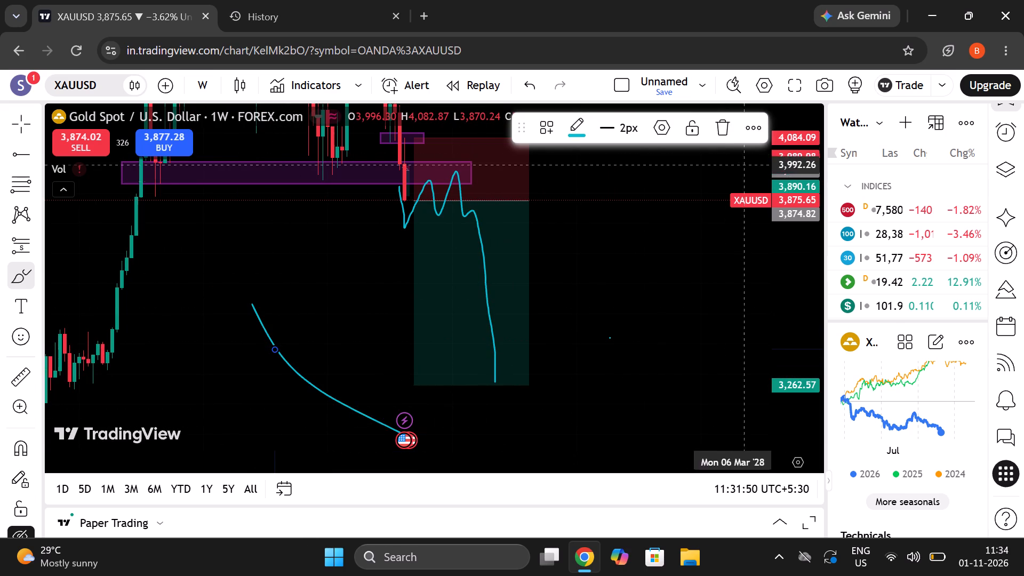
pyautogui.click(721, 143)
pyautogui.moveTo(724, 134); pyautogui.dragTo(725, 139)
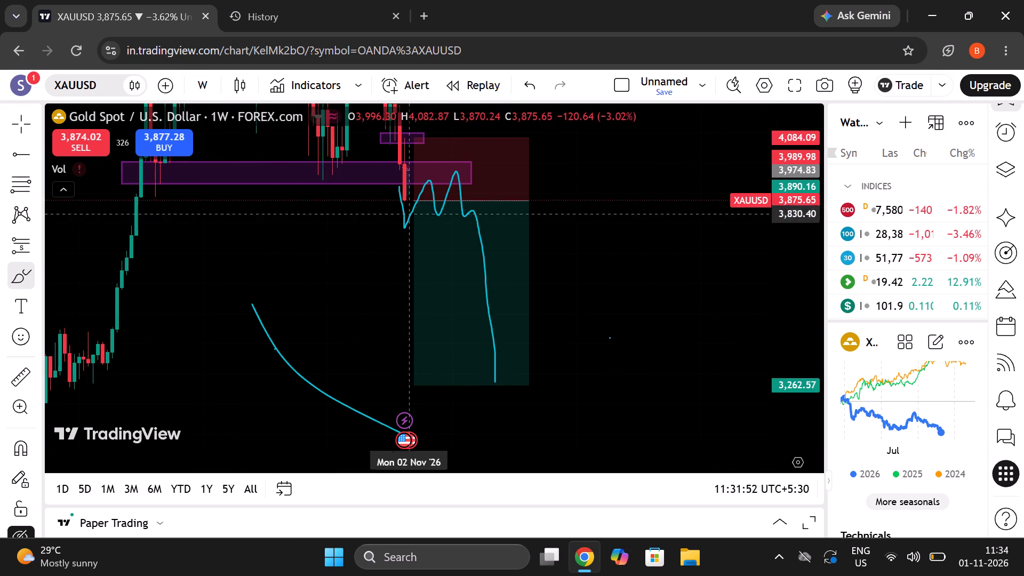
pyautogui.click(325, 393)
pyautogui.moveTo(716, 124); pyautogui.dragTo(720, 130)
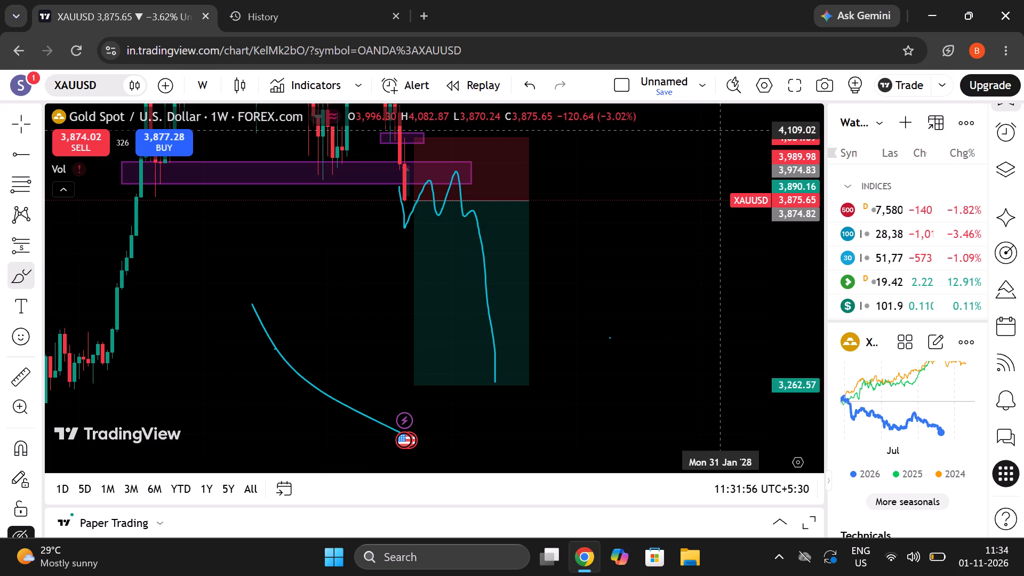
pyautogui.click(258, 317)
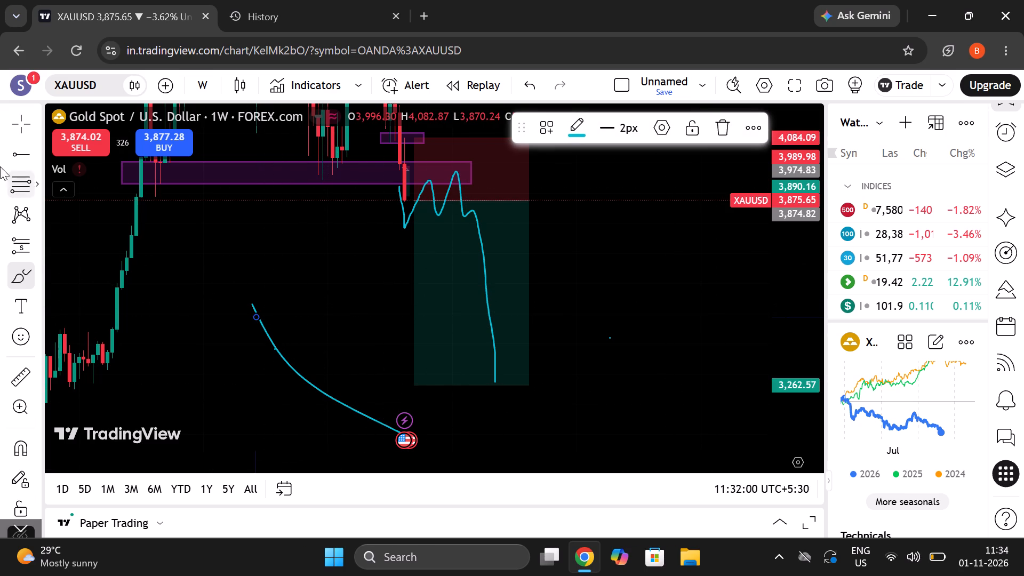
pyautogui.click(11, 124)
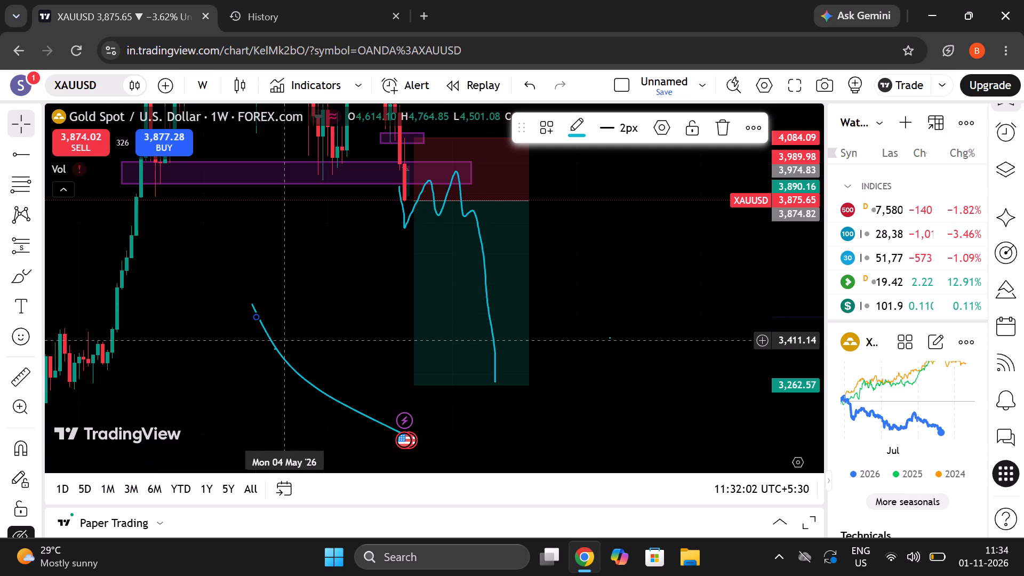
pyautogui.click(277, 353)
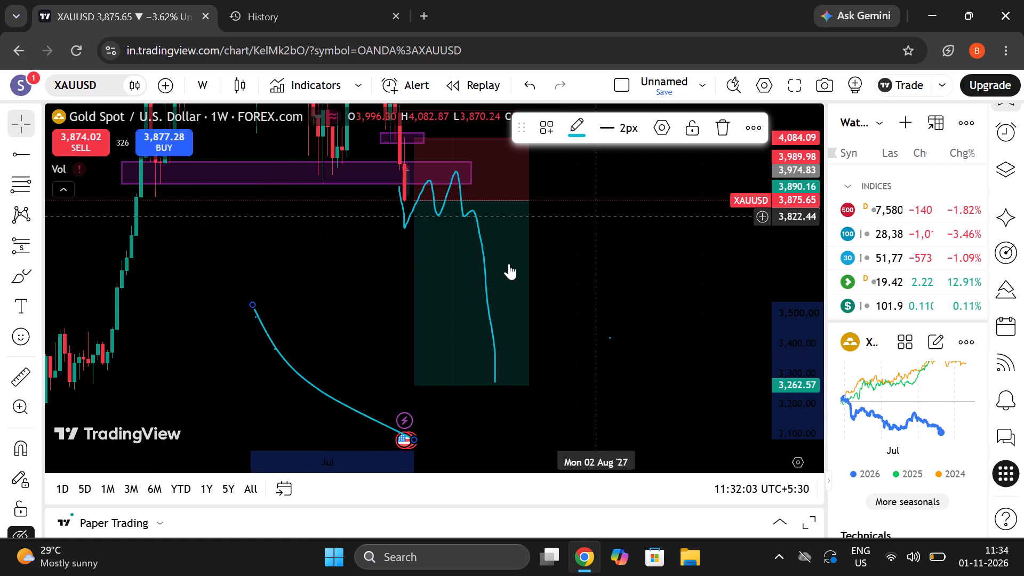
pyautogui.click(732, 128)
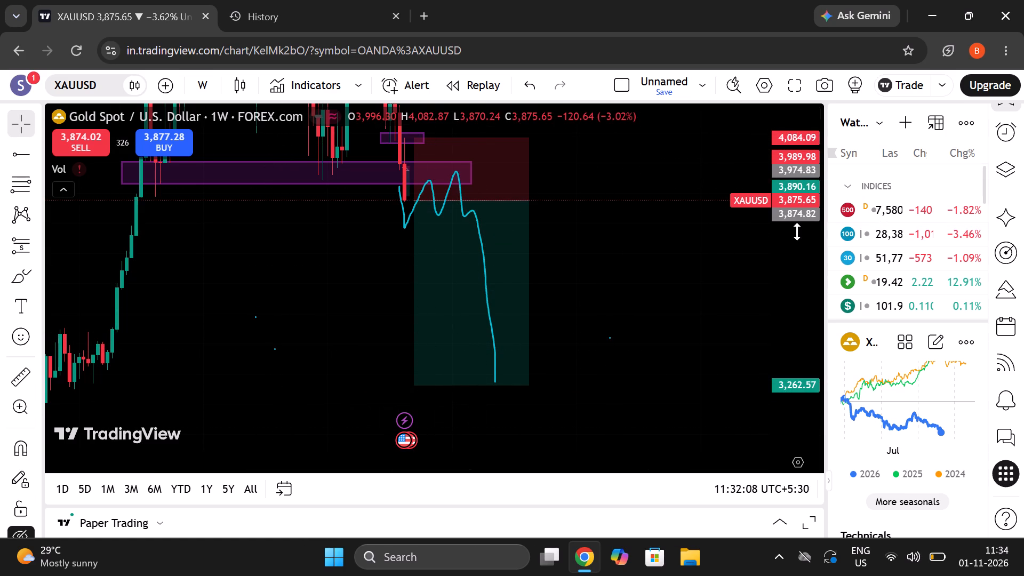
# Examine the weekly chart from the price peak down to the purple zones and the projected path in the short position.
pyautogui.moveTo(793, 242); pyautogui.dragTo(803, 392)
pyautogui.moveTo(201, 275); pyautogui.dragTo(330, 386)
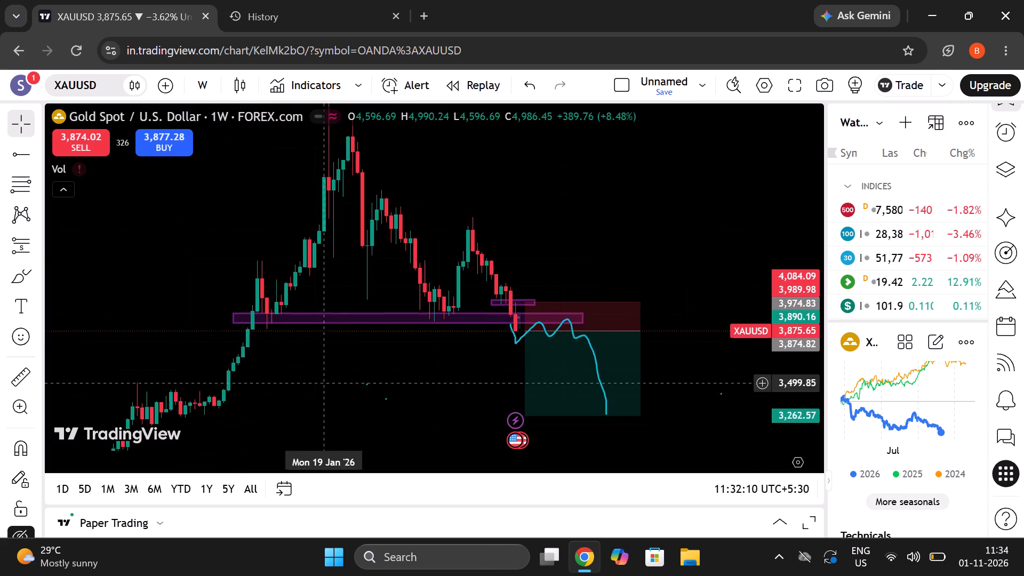
pyautogui.moveTo(330, 386); pyautogui.dragTo(334, 388)
pyautogui.moveTo(334, 295); pyautogui.dragTo(348, 413)
pyautogui.moveTo(332, 238); pyautogui.dragTo(358, 405)
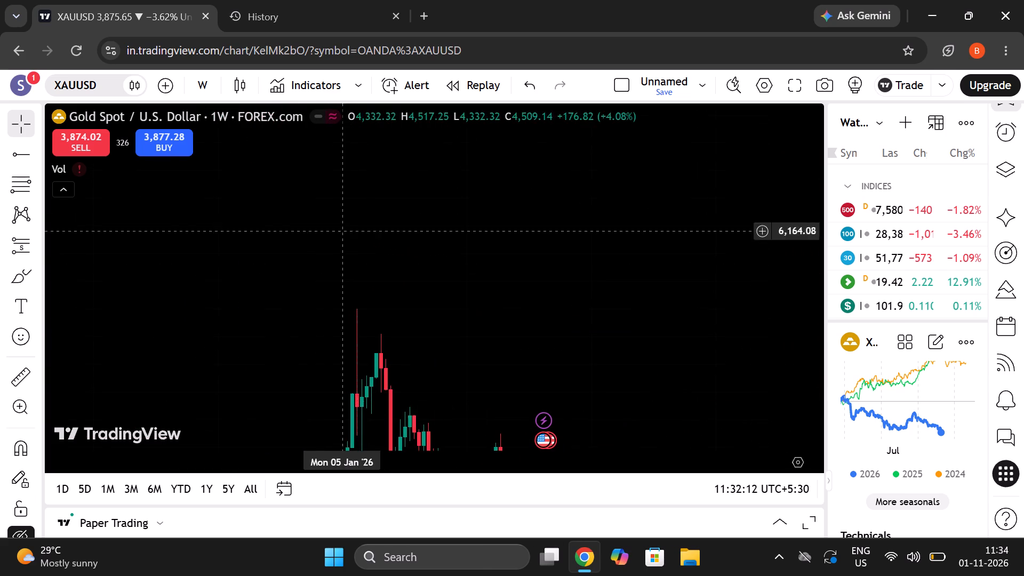
pyautogui.moveTo(340, 235); pyautogui.dragTo(338, 418)
pyautogui.moveTo(326, 228); pyautogui.dragTo(326, 389)
pyautogui.moveTo(329, 265); pyautogui.dragTo(346, 330)
pyautogui.moveTo(359, 308); pyautogui.dragTo(364, 375)
pyautogui.moveTo(399, 326); pyautogui.dragTo(439, 308)
pyautogui.moveTo(483, 389); pyautogui.dragTo(500, 352)
pyautogui.moveTo(532, 365); pyautogui.dragTo(548, 382)
pyautogui.moveTo(564, 340); pyautogui.dragTo(589, 449)
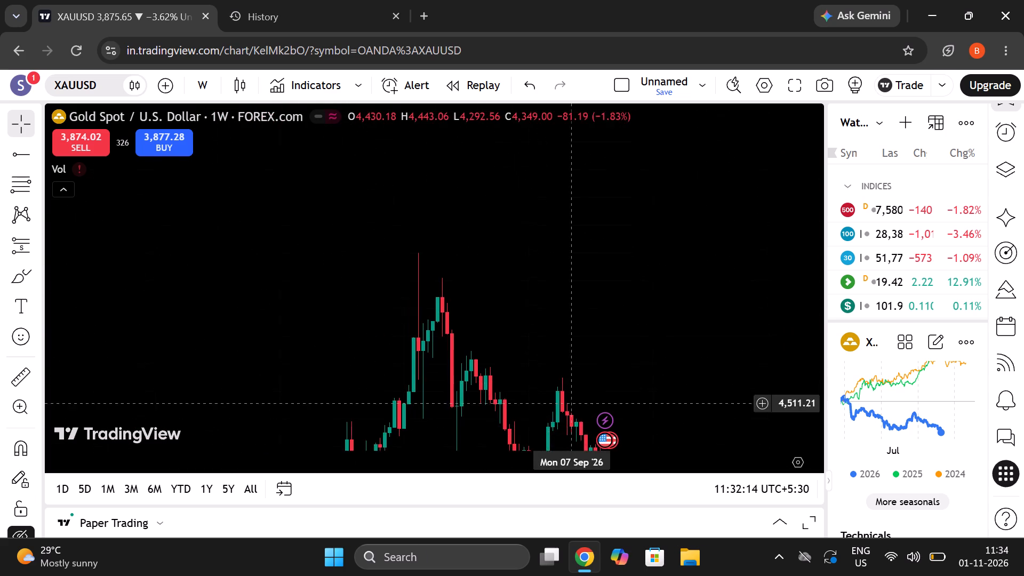
pyautogui.moveTo(589, 449); pyautogui.dragTo(591, 427)
pyautogui.moveTo(598, 433); pyautogui.dragTo(599, 410)
pyautogui.moveTo(581, 287); pyautogui.dragTo(581, 226)
pyautogui.moveTo(569, 291); pyautogui.dragTo(572, 250)
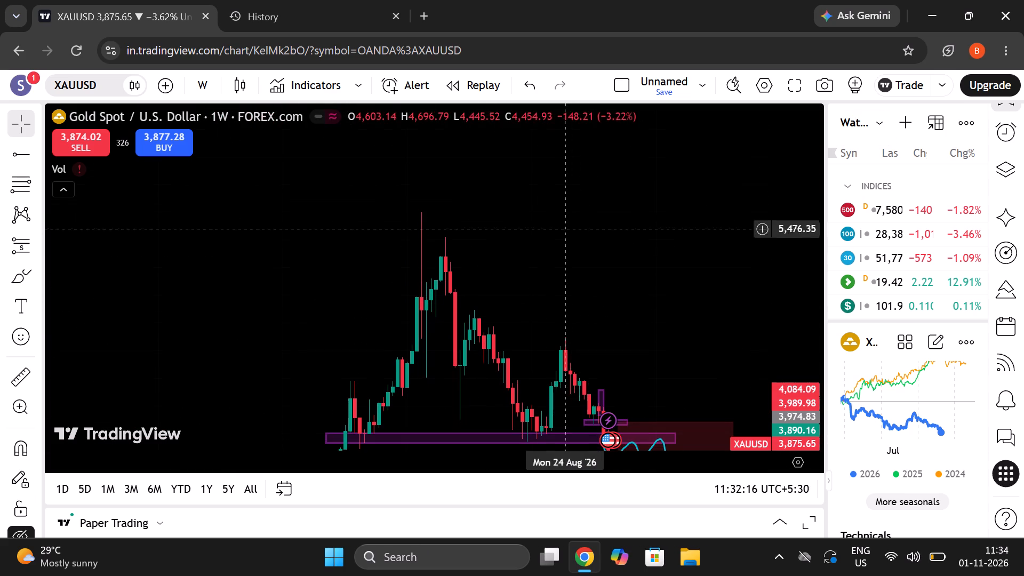
pyautogui.moveTo(568, 287); pyautogui.dragTo(582, 219)
pyautogui.moveTo(574, 339); pyautogui.dragTo(591, 283)
pyautogui.moveTo(567, 362); pyautogui.dragTo(572, 318)
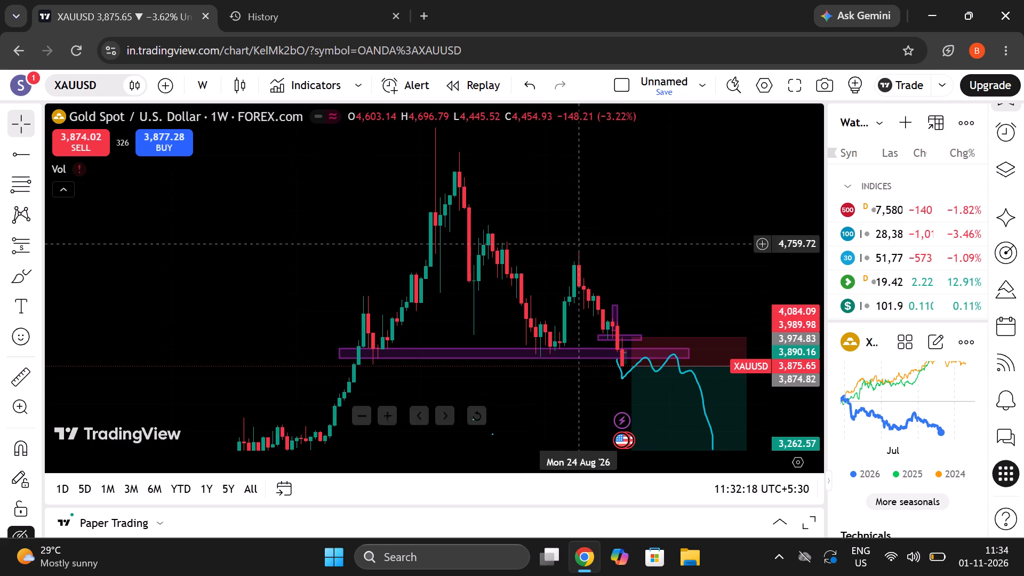
pyautogui.moveTo(541, 387); pyautogui.dragTo(546, 376)
pyautogui.moveTo(545, 395); pyautogui.dragTo(563, 347)
pyautogui.moveTo(562, 371); pyautogui.dragTo(571, 338)
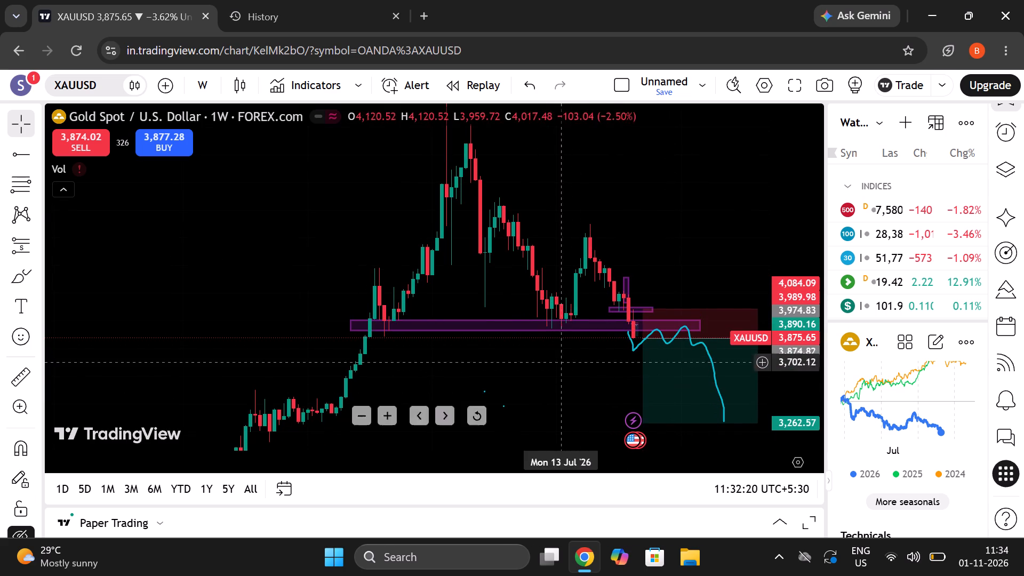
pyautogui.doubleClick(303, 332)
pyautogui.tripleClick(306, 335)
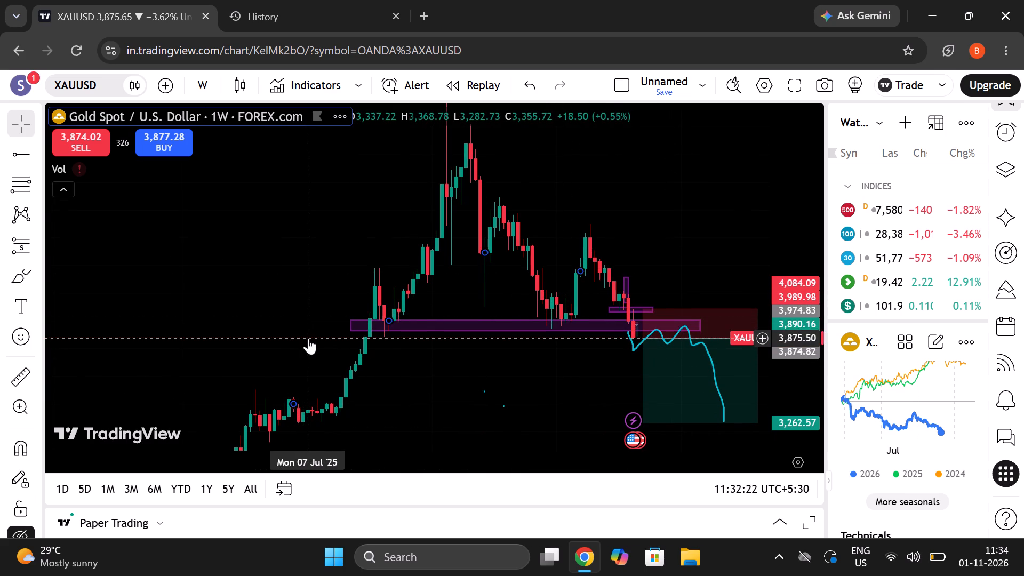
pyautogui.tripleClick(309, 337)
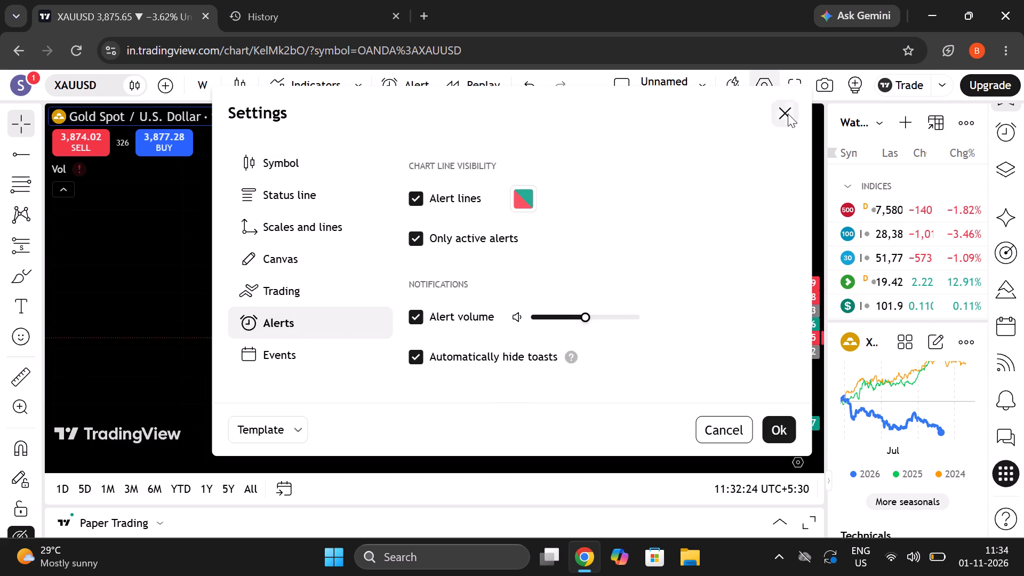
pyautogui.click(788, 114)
# Examine the earlier weekly candles preceding the rally above the wide purple zone.
pyautogui.click(99, 207)
pyautogui.doubleClick(102, 205)
pyautogui.click(108, 199)
pyautogui.moveTo(115, 196); pyautogui.dragTo(121, 201)
pyautogui.moveTo(155, 221); pyautogui.dragTo(159, 228)
pyautogui.moveTo(169, 228); pyautogui.dragTo(173, 241)
pyautogui.moveTo(175, 239); pyautogui.dragTo(178, 255)
pyautogui.moveTo(179, 290); pyautogui.dragTo(180, 294)
pyautogui.moveTo(182, 287); pyautogui.dragTo(190, 290)
pyautogui.moveTo(194, 282); pyautogui.dragTo(235, 276)
pyautogui.moveTo(243, 270); pyautogui.dragTo(273, 269)
pyautogui.moveTo(290, 269); pyautogui.dragTo(319, 297)
pyautogui.moveTo(323, 291); pyautogui.dragTo(335, 287)
pyautogui.moveTo(345, 277); pyautogui.dragTo(353, 294)
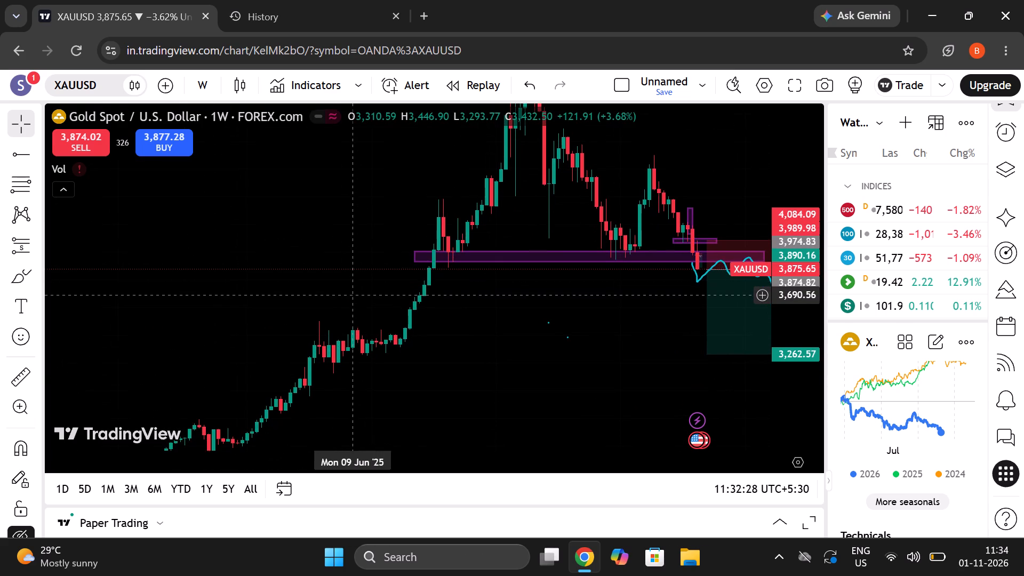
pyautogui.moveTo(353, 294); pyautogui.dragTo(360, 273)
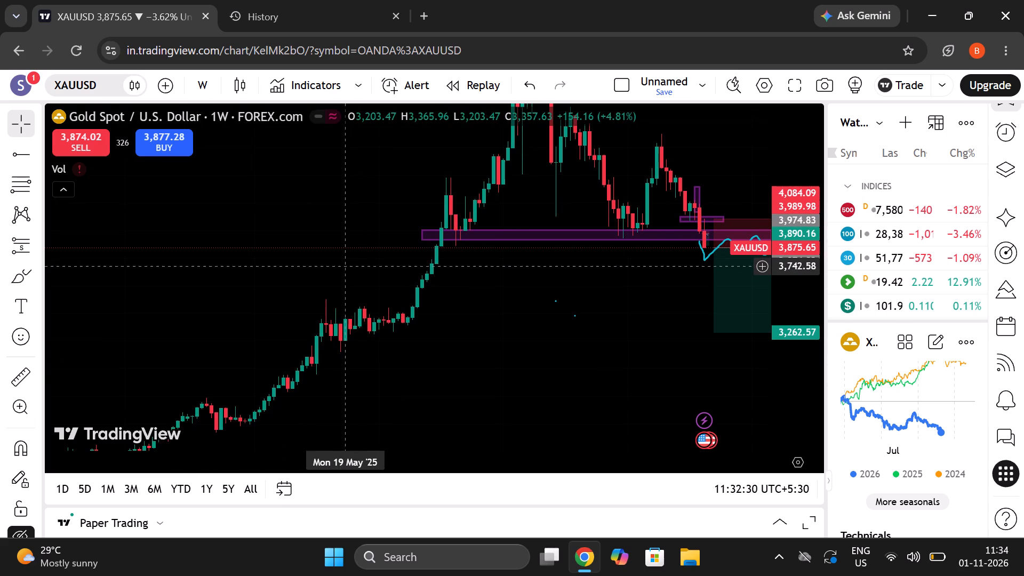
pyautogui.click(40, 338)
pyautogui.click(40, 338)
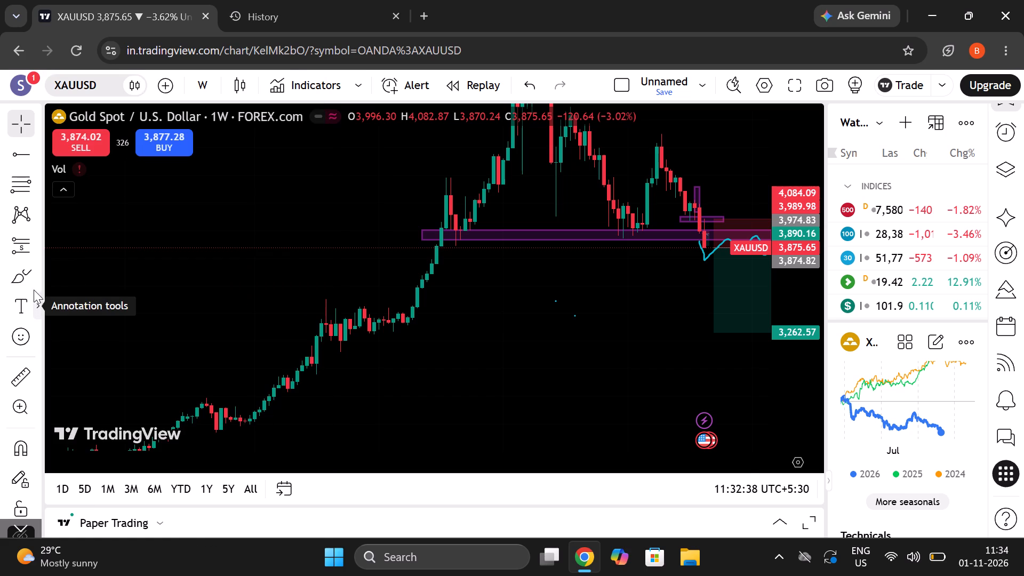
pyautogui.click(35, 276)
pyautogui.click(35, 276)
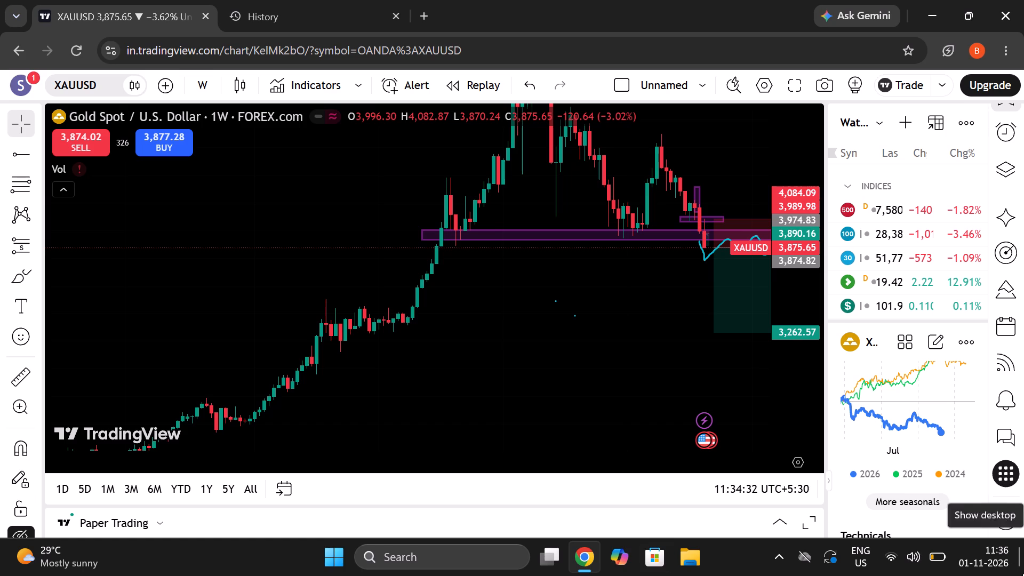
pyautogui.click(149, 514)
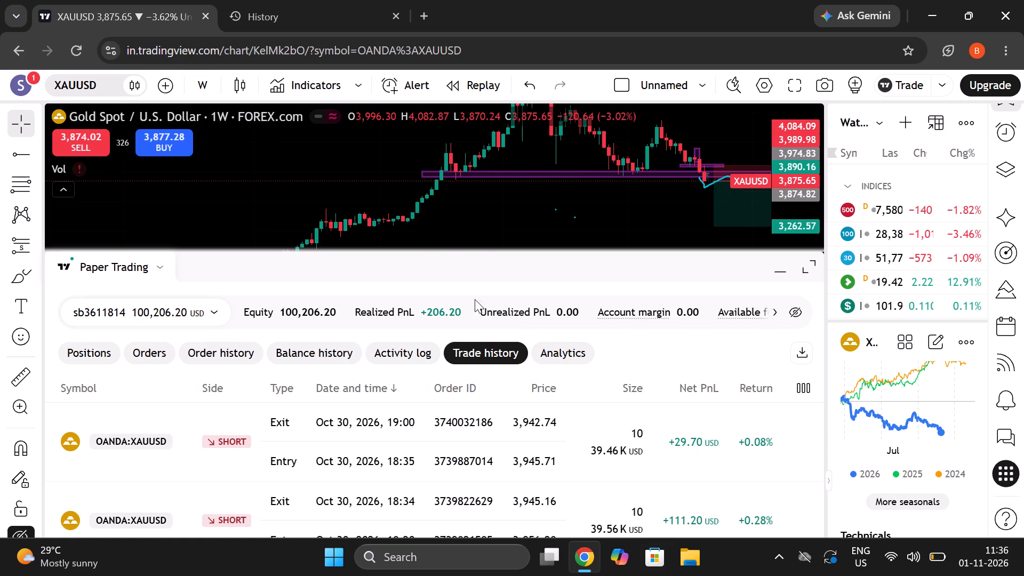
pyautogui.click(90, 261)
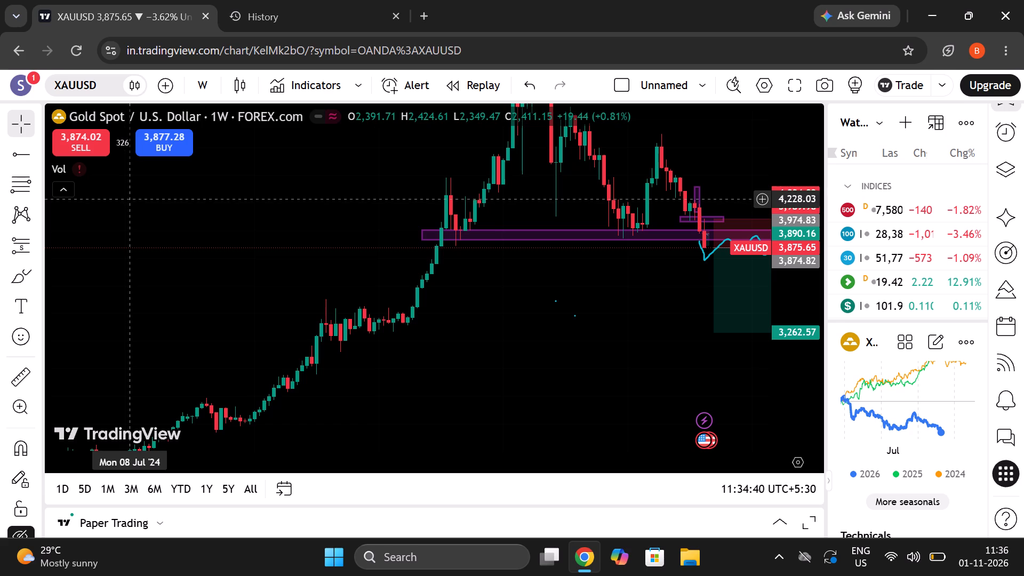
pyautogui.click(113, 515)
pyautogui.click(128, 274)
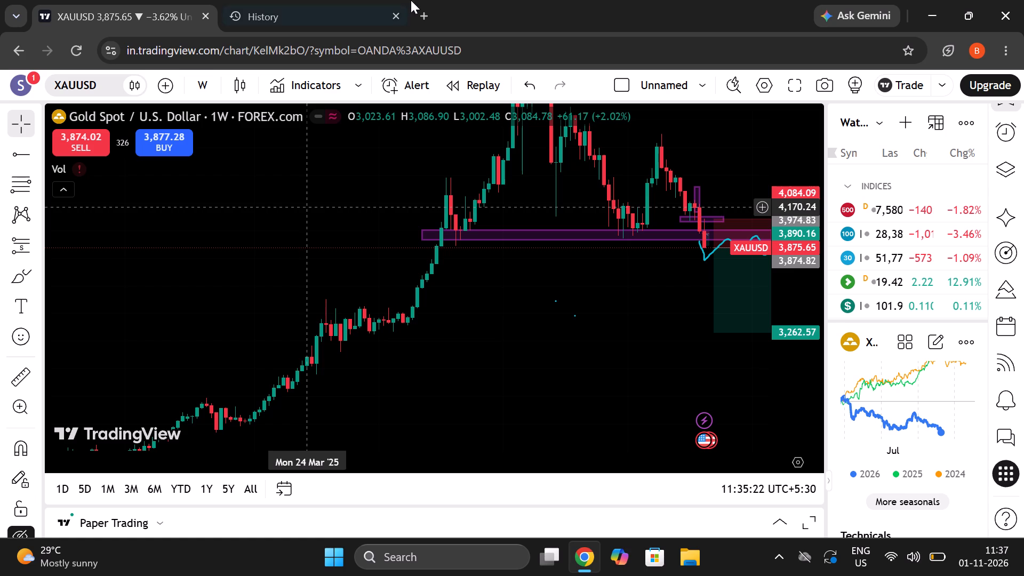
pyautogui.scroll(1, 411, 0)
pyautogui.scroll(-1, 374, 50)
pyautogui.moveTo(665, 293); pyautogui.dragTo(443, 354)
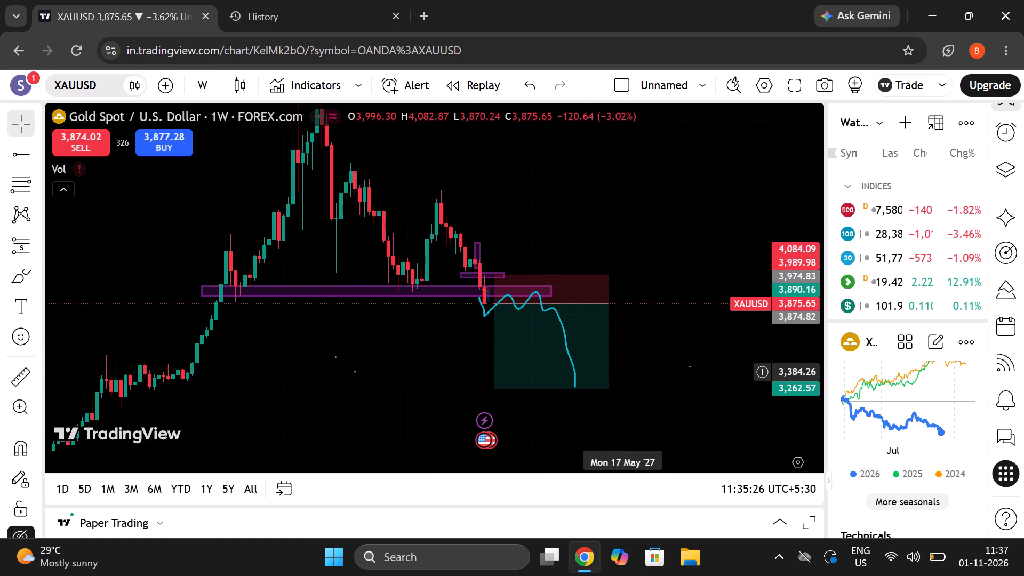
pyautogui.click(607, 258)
# Close the browser's History tab, leaving the XAUUSD chart open.
pyautogui.click(327, 2)
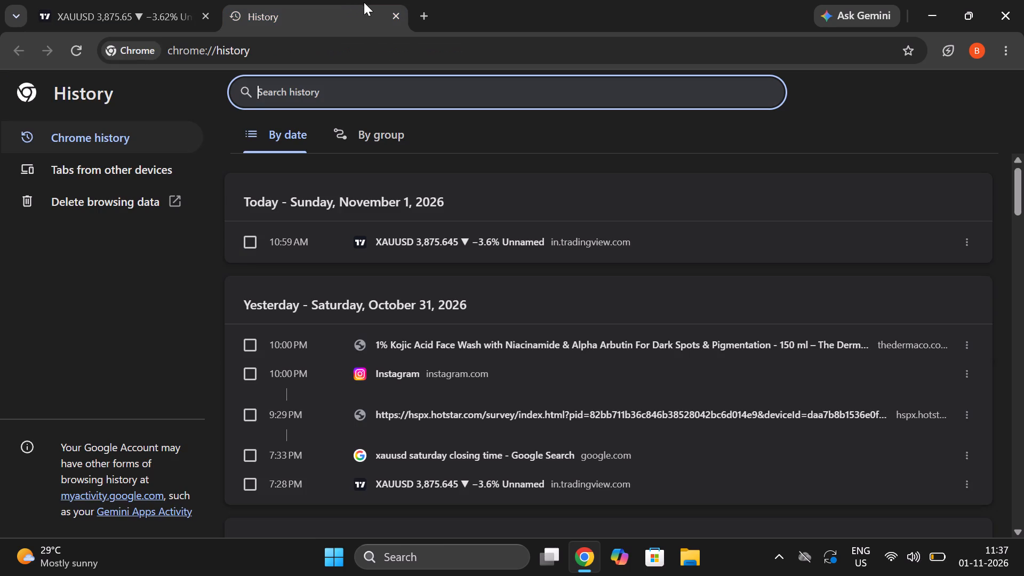
pyautogui.click(398, 15)
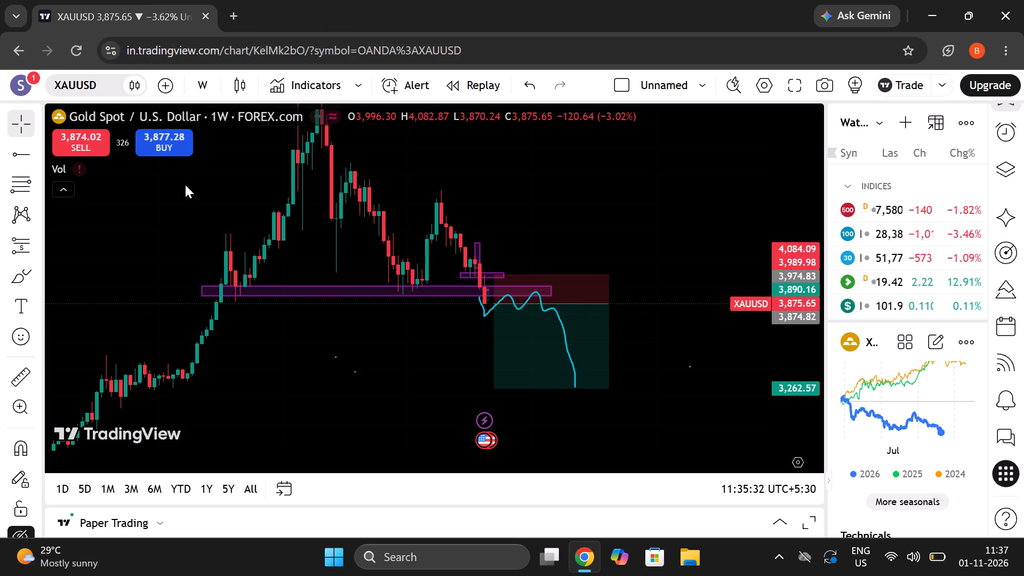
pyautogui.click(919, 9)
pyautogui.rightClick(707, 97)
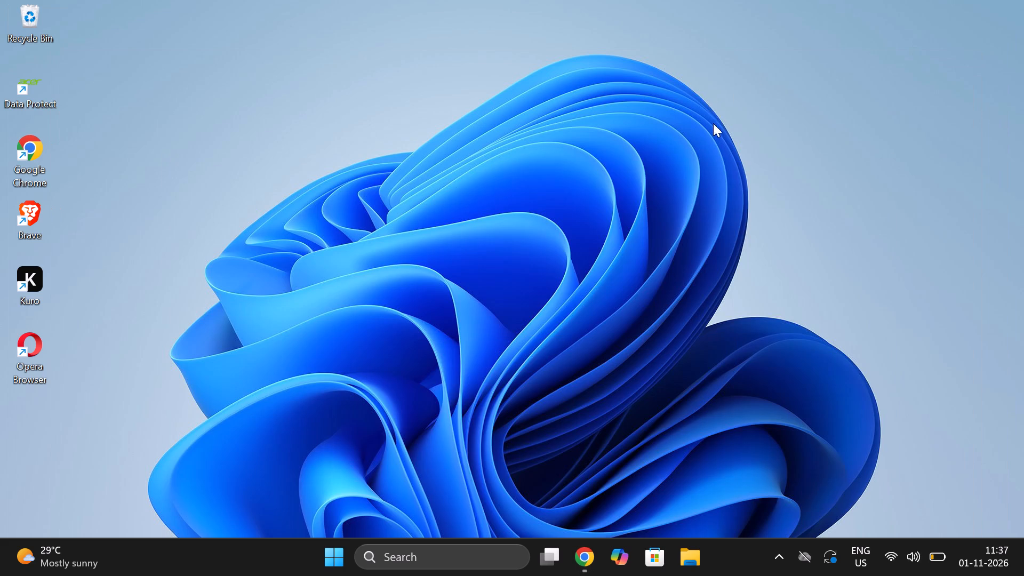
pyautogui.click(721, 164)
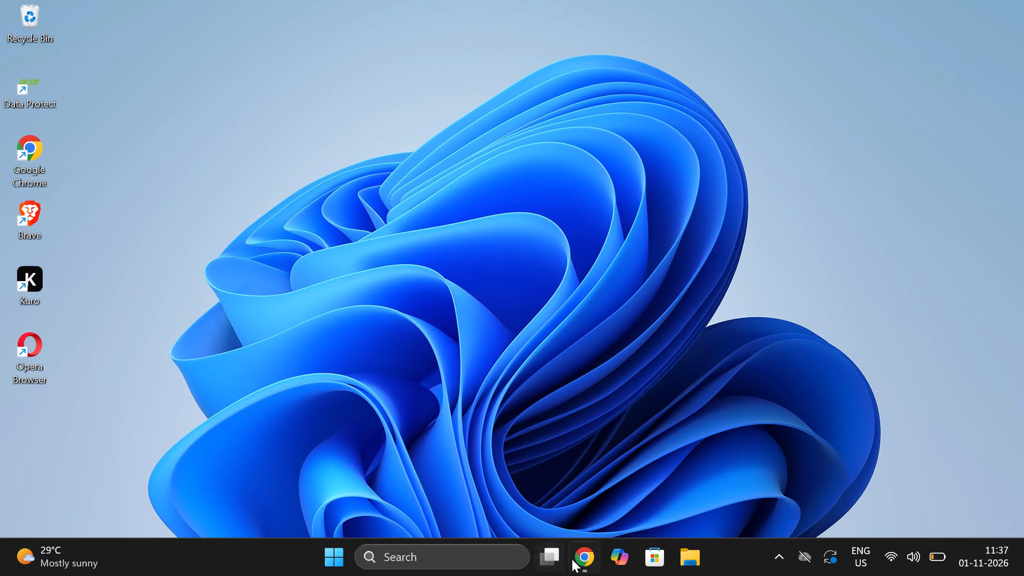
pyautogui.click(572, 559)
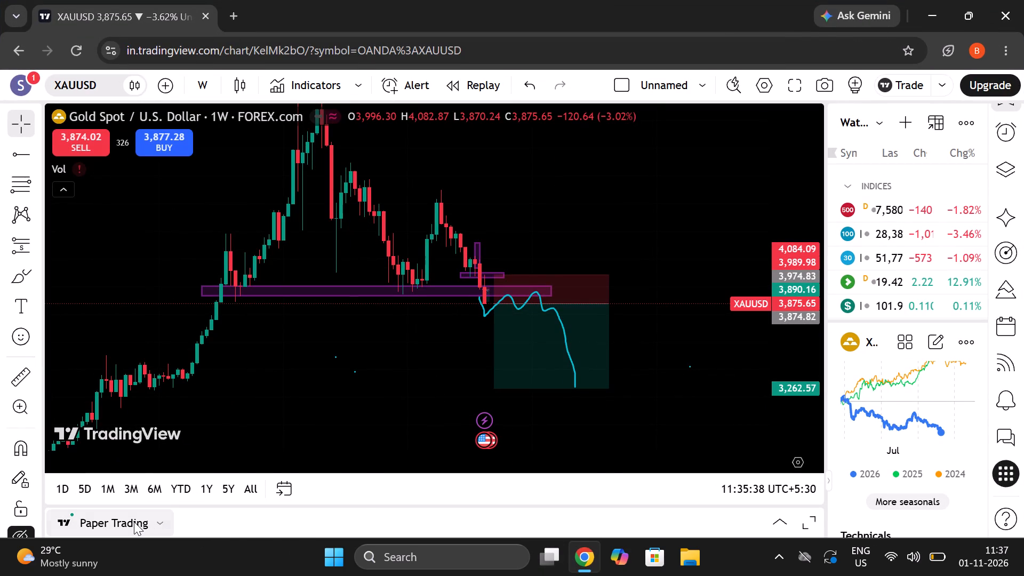
# Review the Paper Trading trade history, from the recent XAUUSD trades back to the oldest BTCUSD entries.
pyautogui.click(134, 522)
pyautogui.scroll(-13, 426, 475)
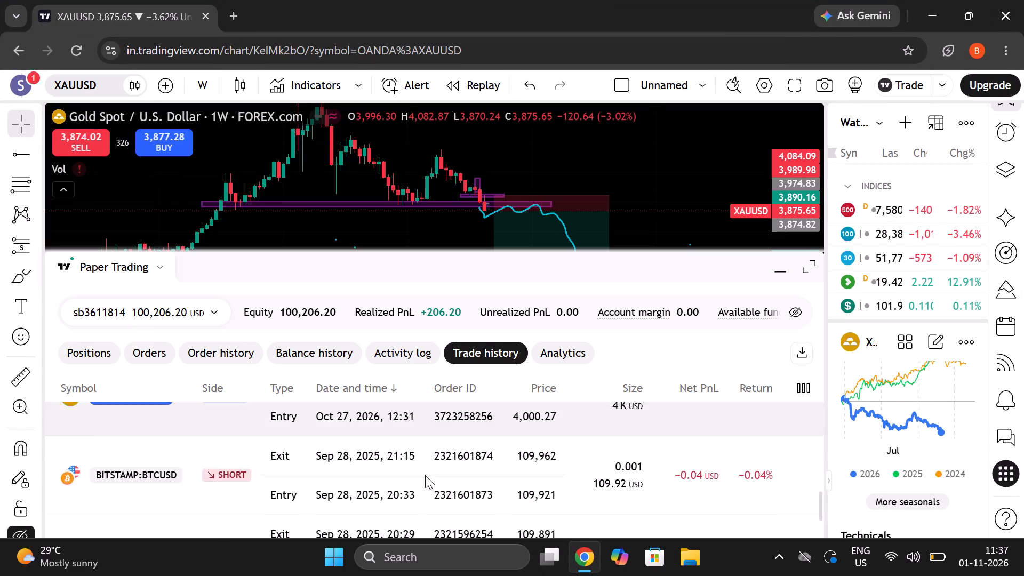
pyautogui.scroll(10, 425, 475)
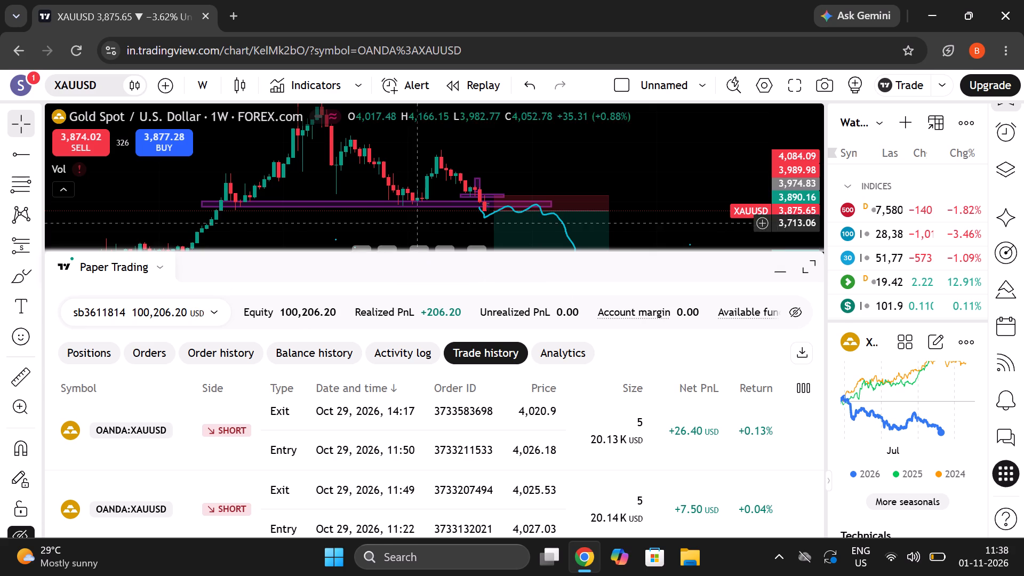
pyautogui.scroll(-3, 612, 459)
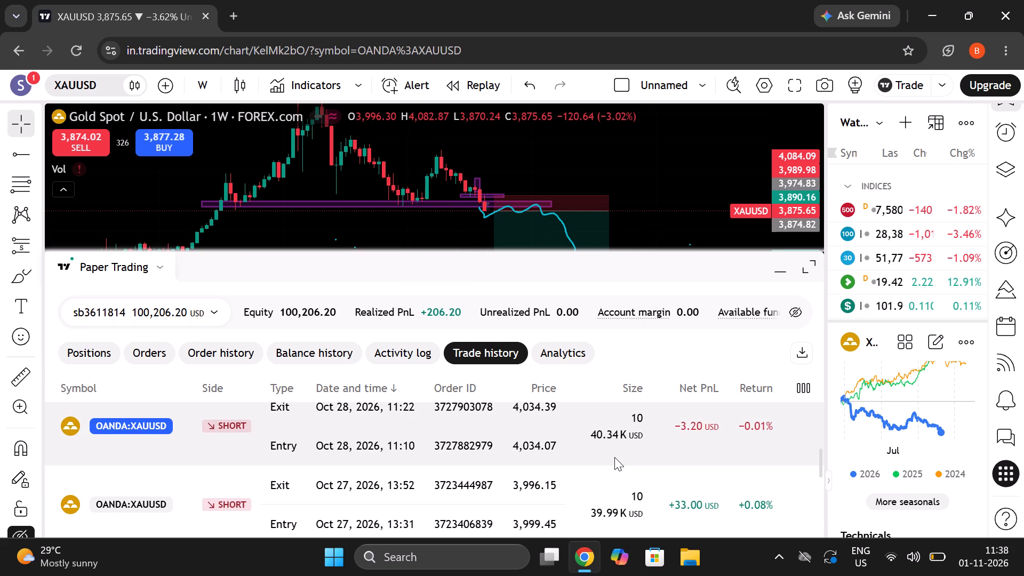
pyautogui.scroll(-3, 614, 457)
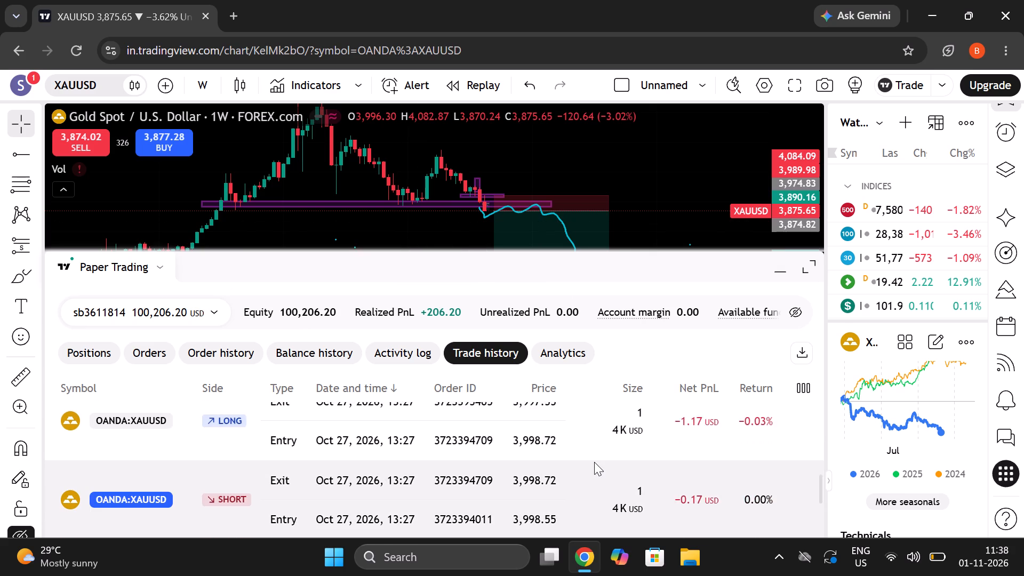
pyautogui.scroll(-1, 588, 463)
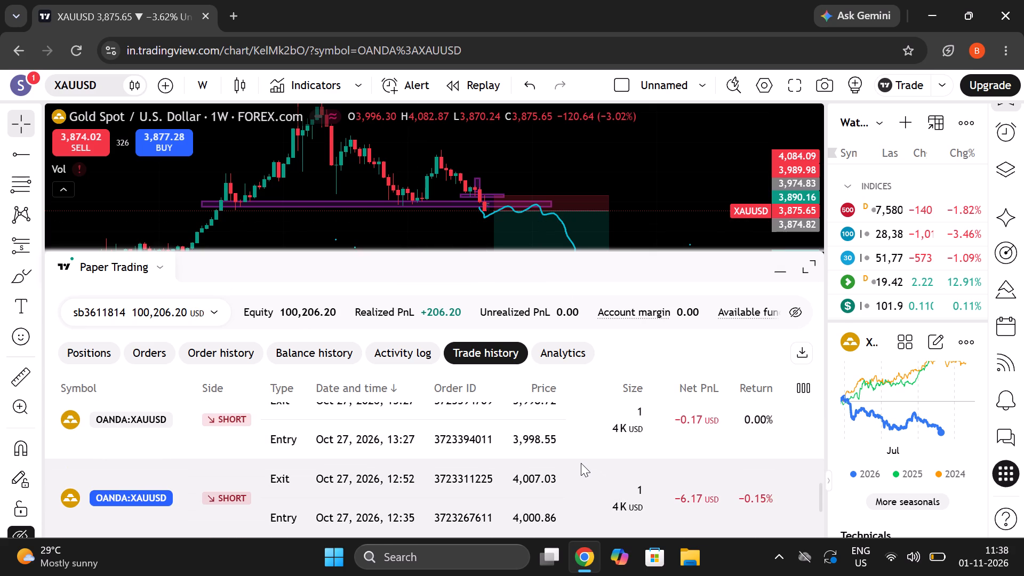
pyautogui.scroll(-3, 580, 463)
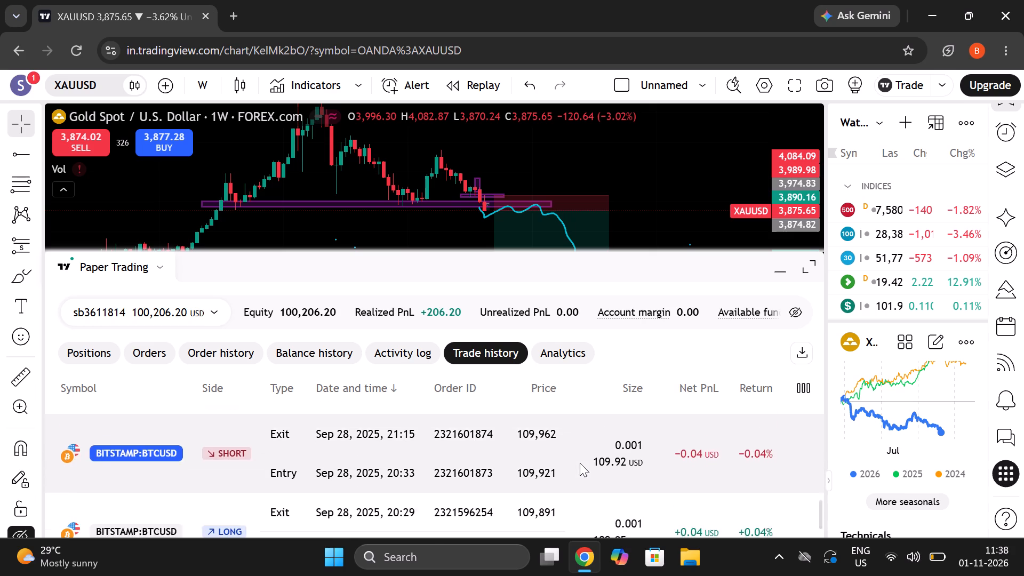
pyautogui.scroll(-2, 580, 463)
pyautogui.scroll(1, 594, 481)
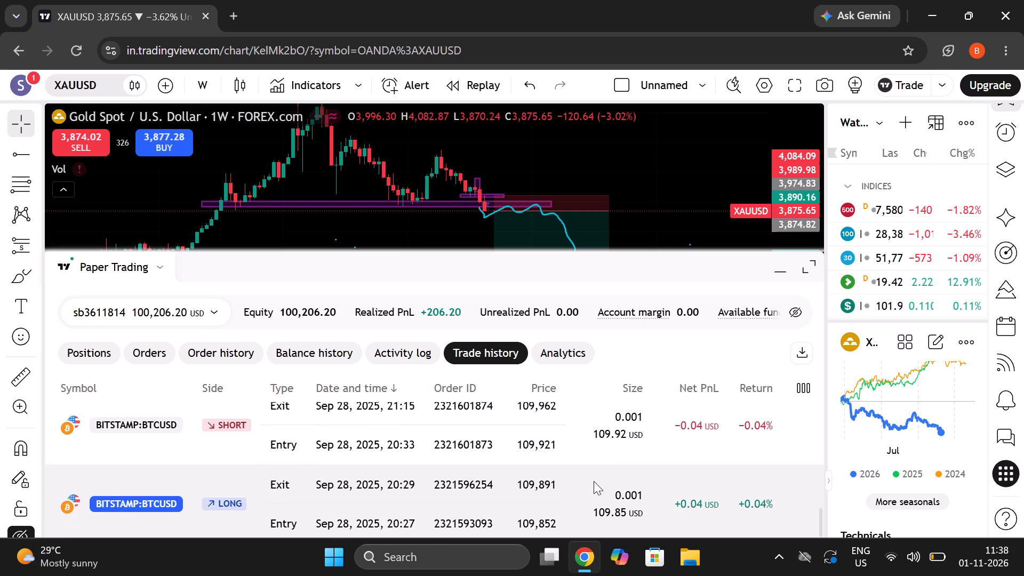
# Review the Paper Trading trade history from the oldest BTCUSD entries back up to the most recent XAUUSD trades.
pyautogui.scroll(1, 554, 500)
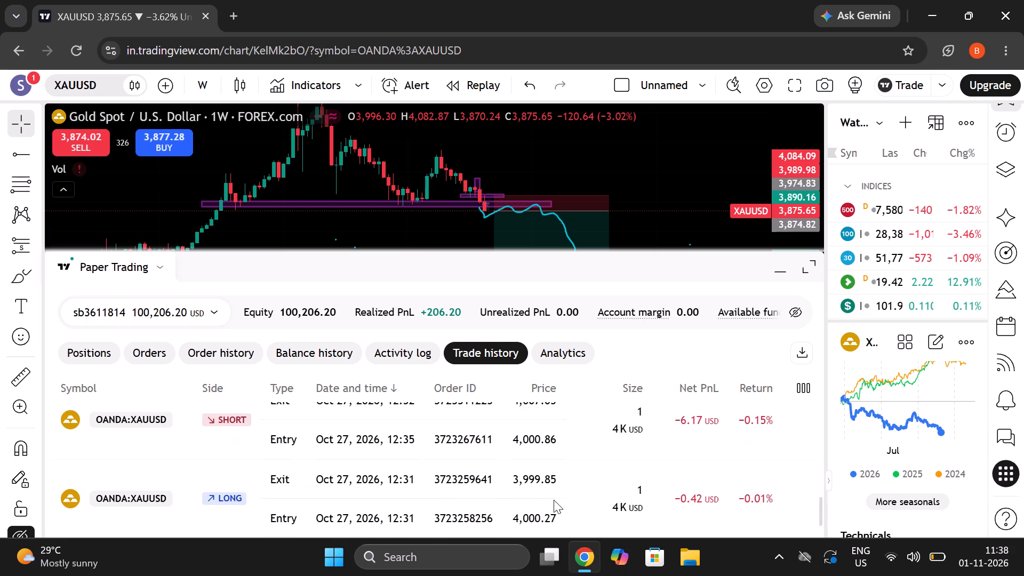
pyautogui.scroll(1, 554, 500)
pyautogui.scroll(-1, 554, 500)
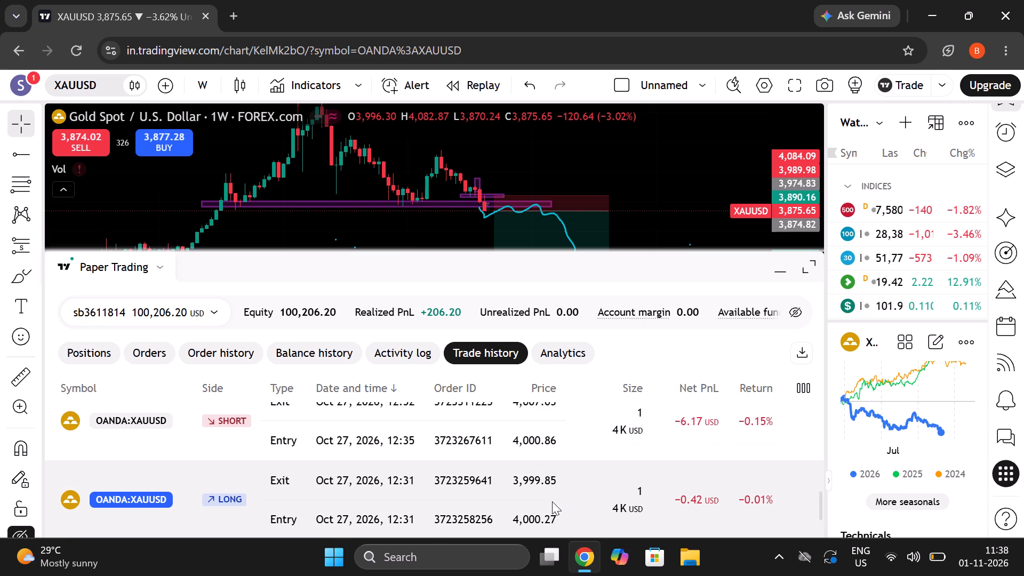
pyautogui.scroll(1, 550, 499)
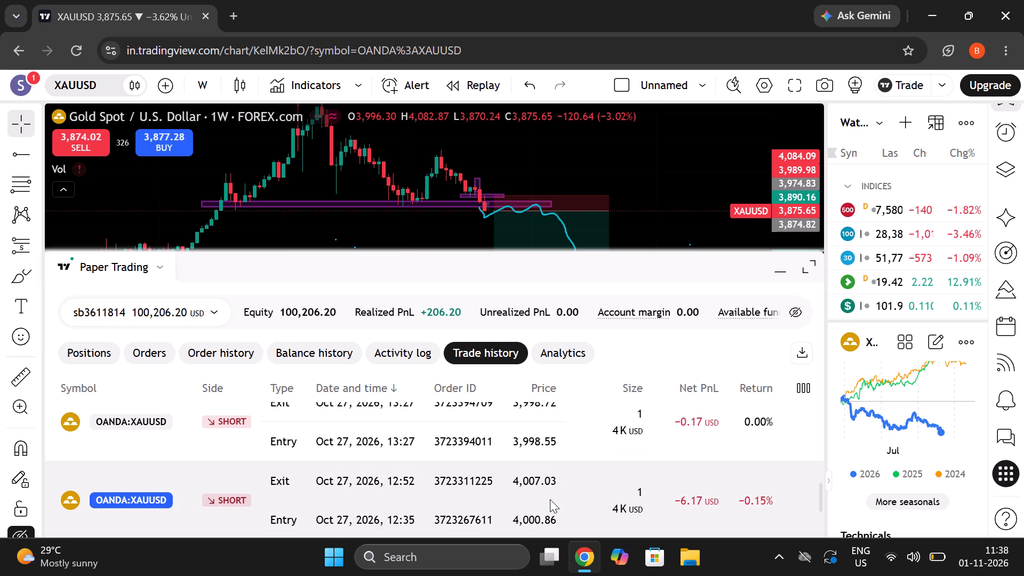
pyautogui.scroll(2, 550, 501)
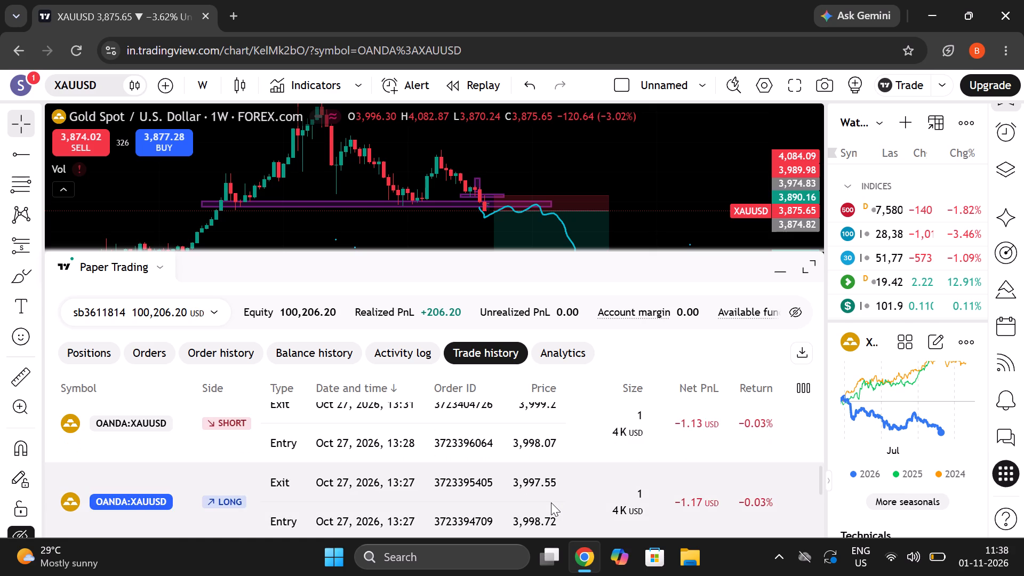
pyautogui.scroll(2, 551, 502)
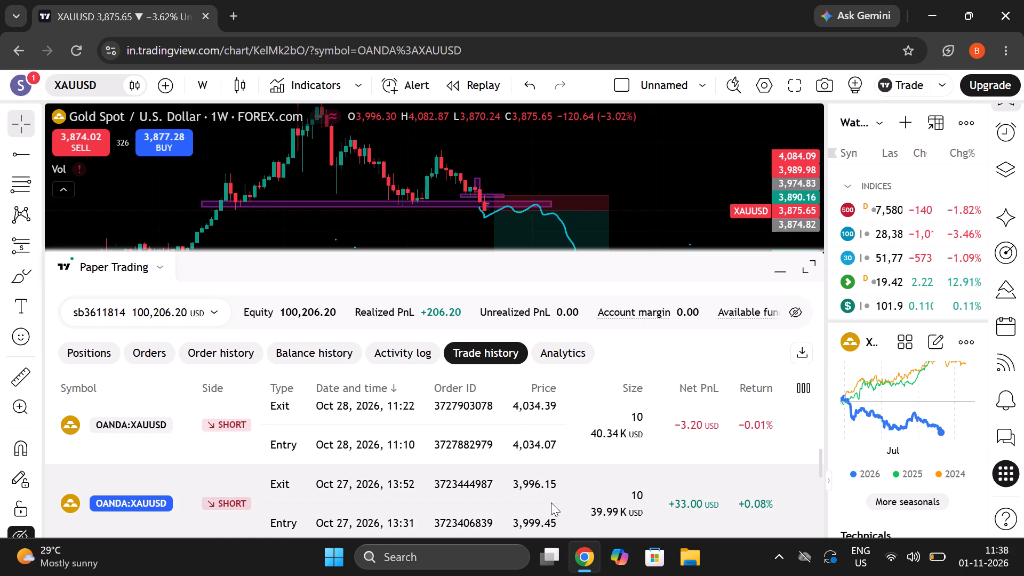
pyautogui.scroll(2, 551, 502)
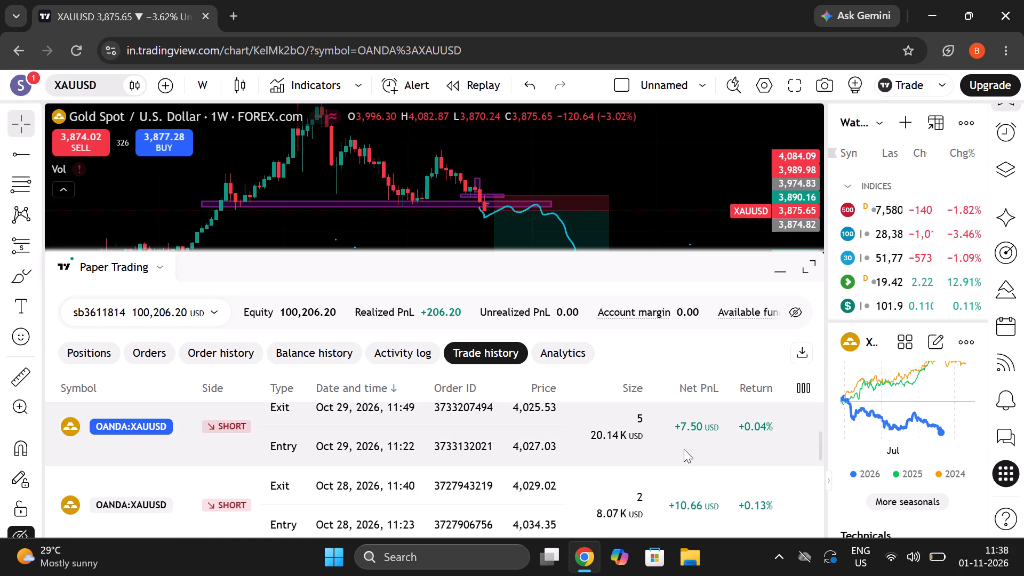
pyautogui.scroll(2, 677, 501)
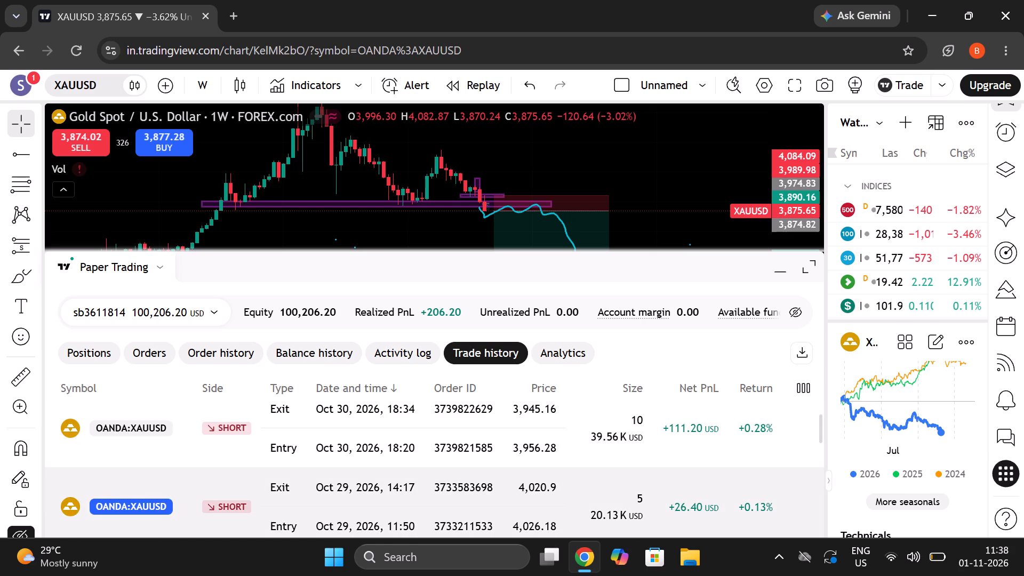
pyautogui.scroll(8, 677, 501)
pyautogui.scroll(1, 576, 481)
# Collapse the Paper Trading panel and close the Delta Exchange advertisement covering the chart.
pyautogui.click(110, 265)
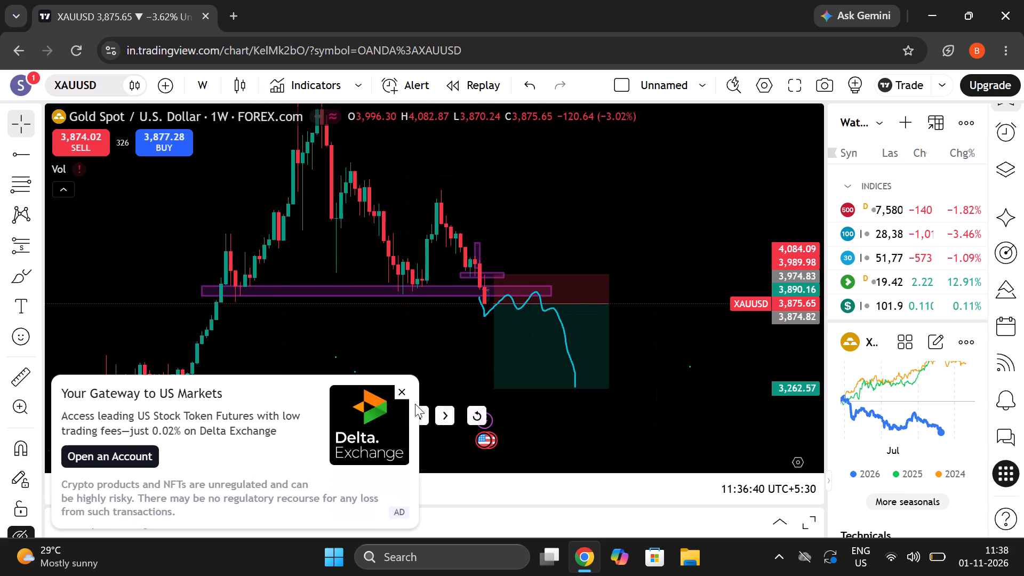
pyautogui.click(401, 396)
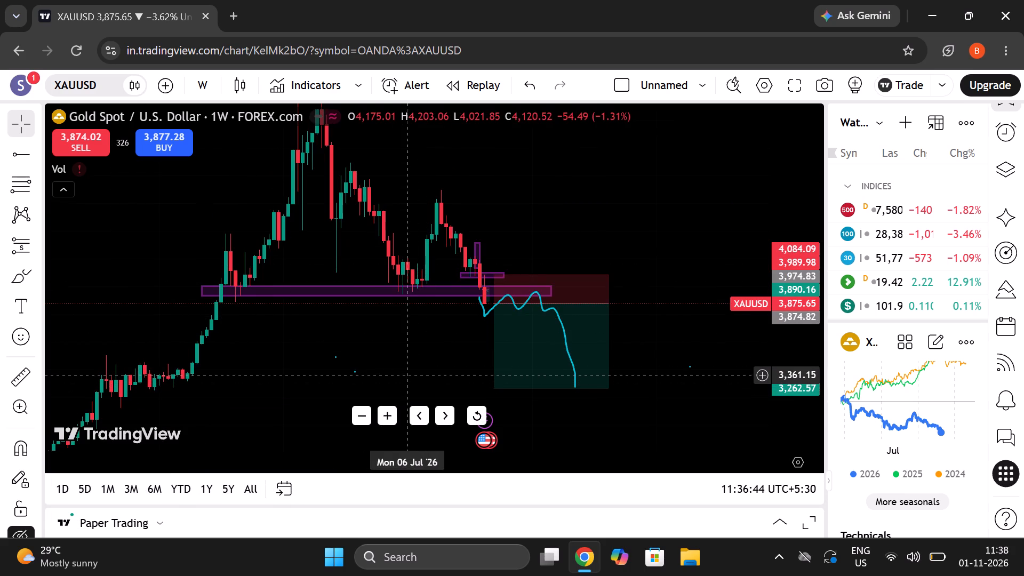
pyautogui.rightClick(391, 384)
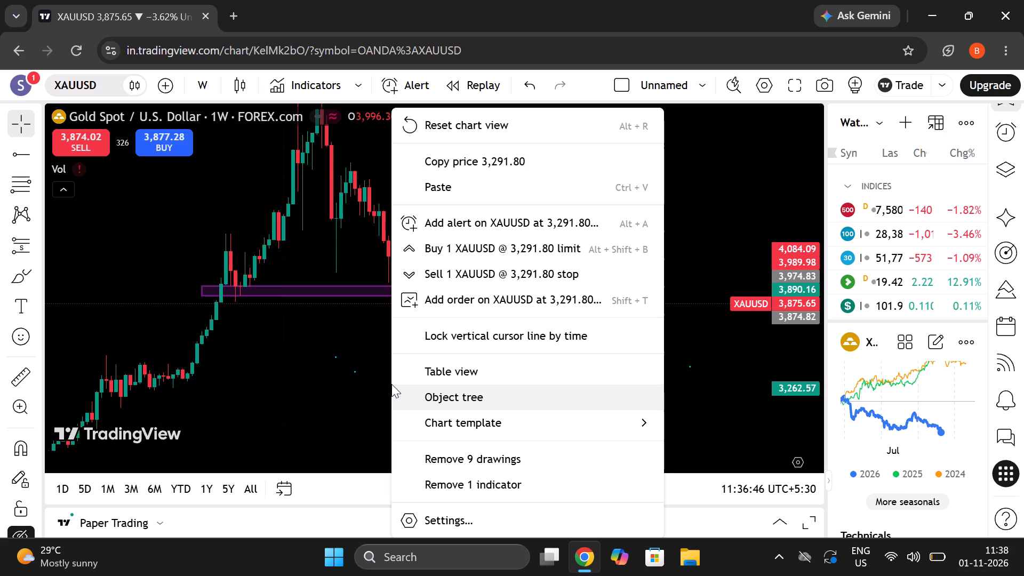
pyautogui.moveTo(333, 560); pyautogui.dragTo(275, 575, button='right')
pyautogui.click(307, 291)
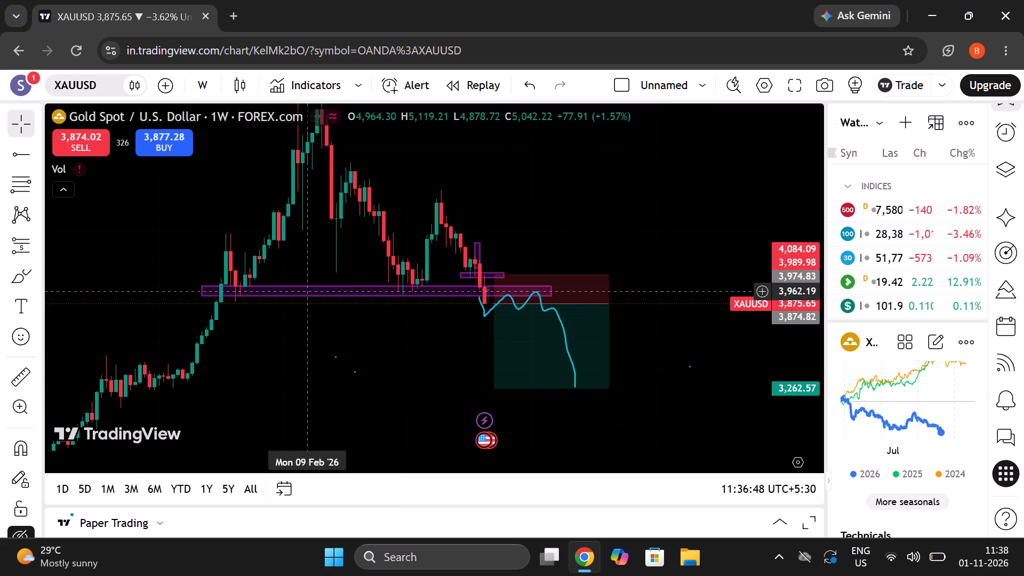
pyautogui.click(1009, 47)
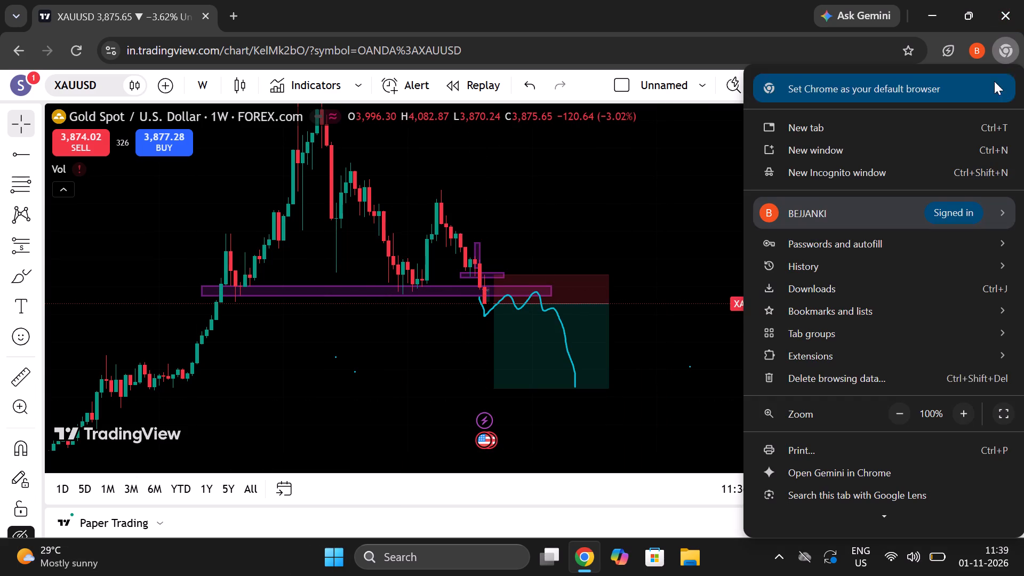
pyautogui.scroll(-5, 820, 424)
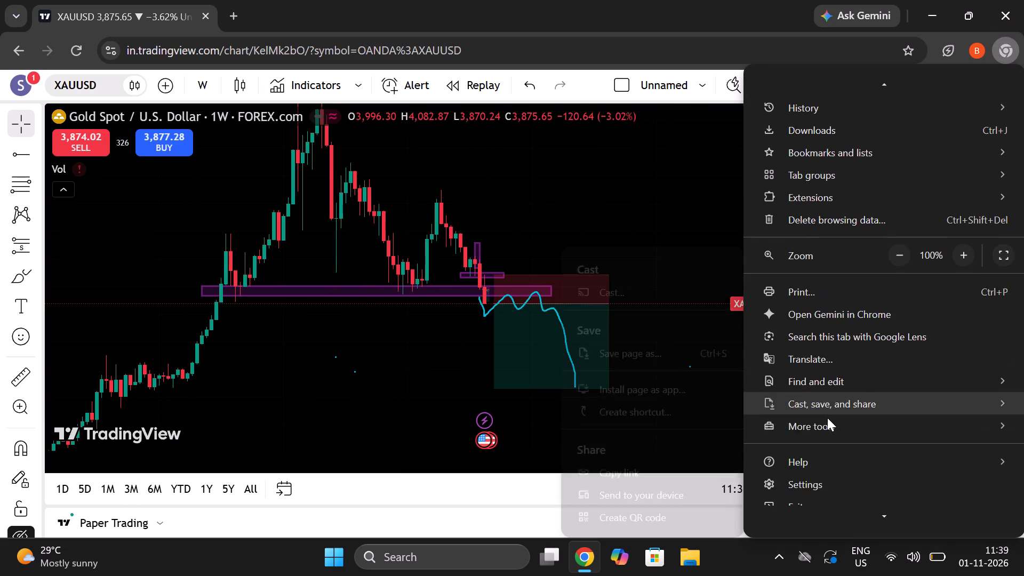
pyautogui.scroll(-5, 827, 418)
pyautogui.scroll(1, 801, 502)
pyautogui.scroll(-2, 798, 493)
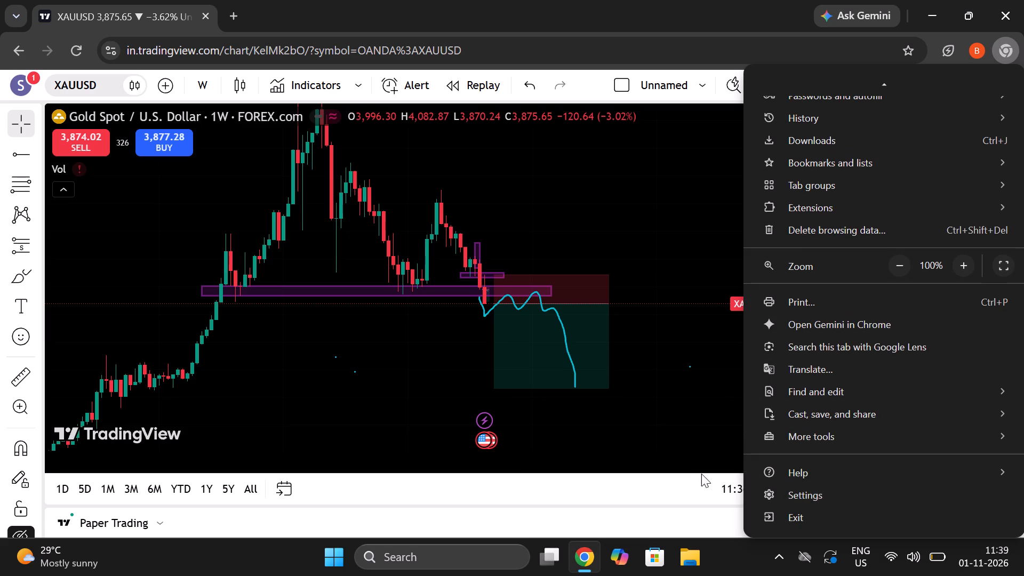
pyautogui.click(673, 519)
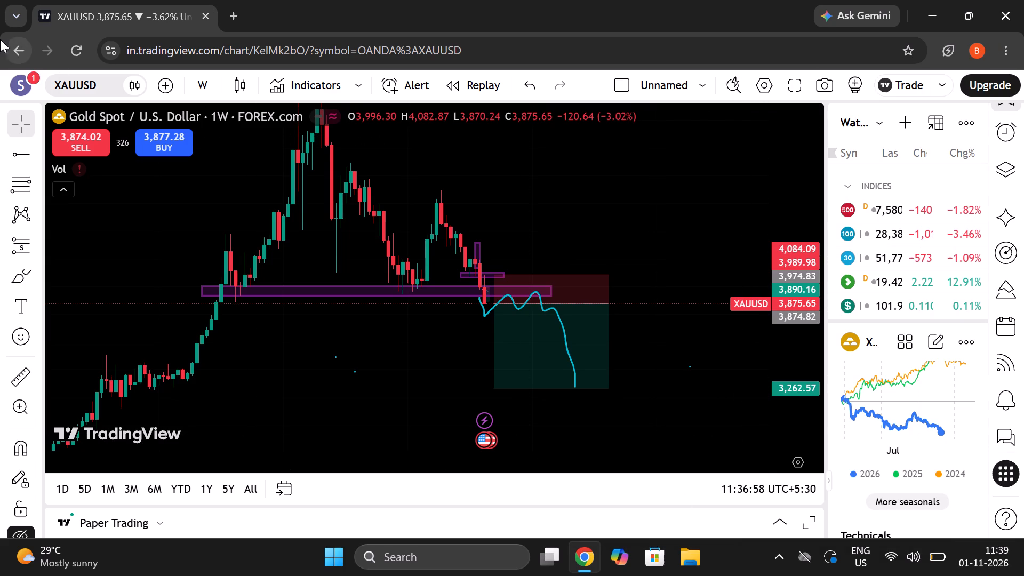
# Switch the interface to the Dark theme and apply it to the chart template as well.
pyautogui.click(24, 86)
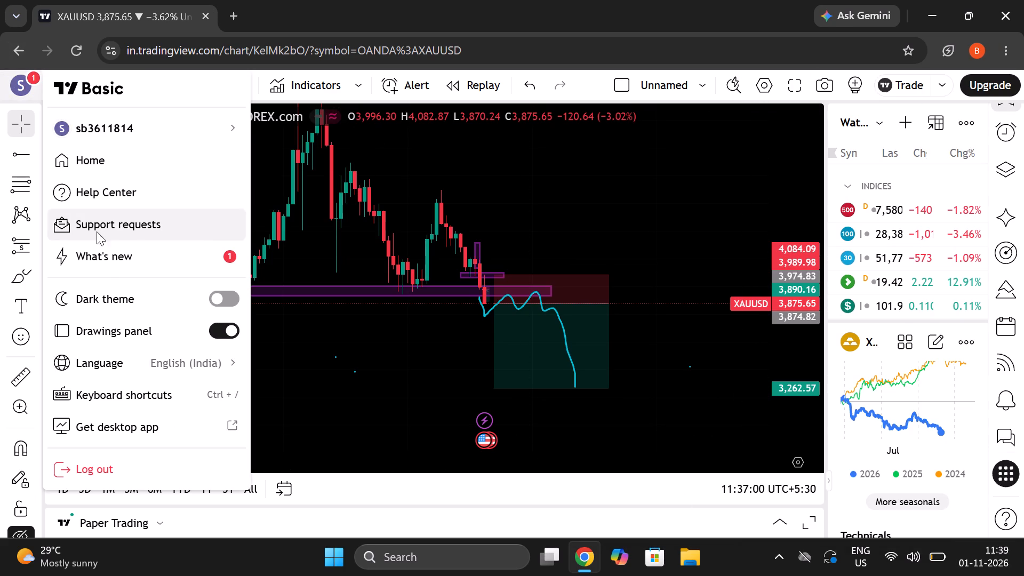
pyautogui.click(220, 293)
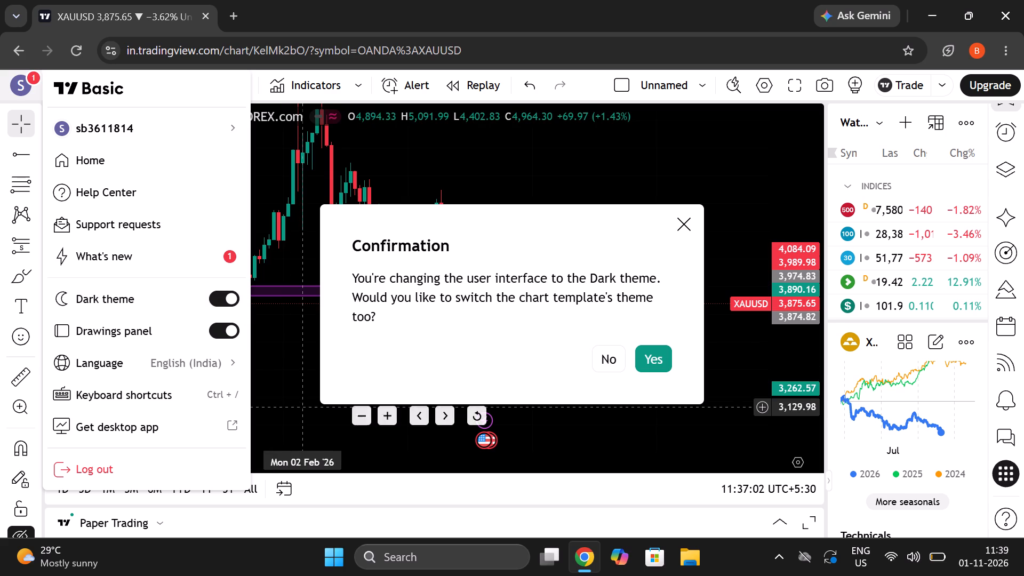
pyautogui.click(643, 367)
pyautogui.click(628, 495)
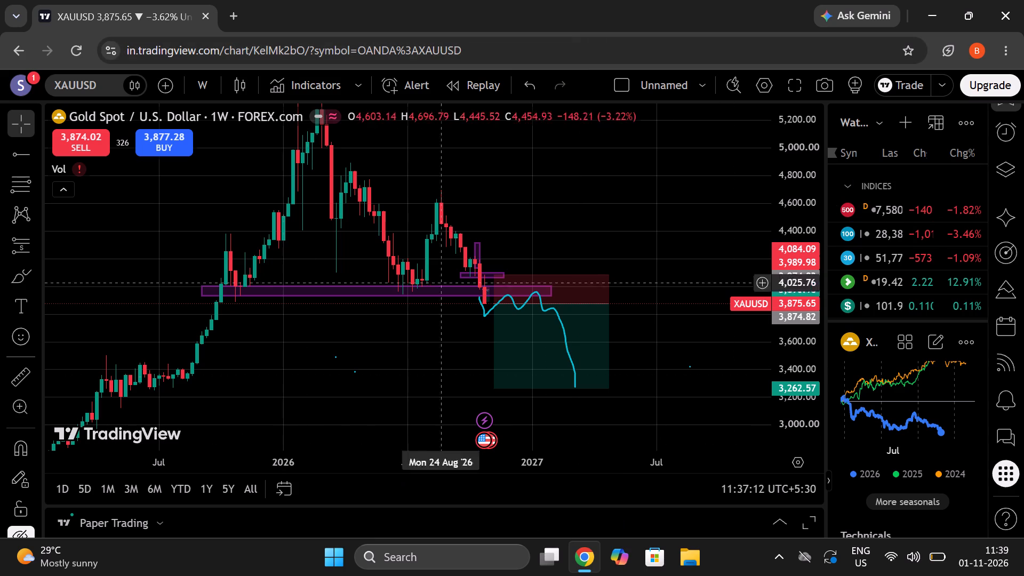
# Look through the watchlist from the indices down to the crypto symbols and back.
pyautogui.scroll(-7, 940, 249)
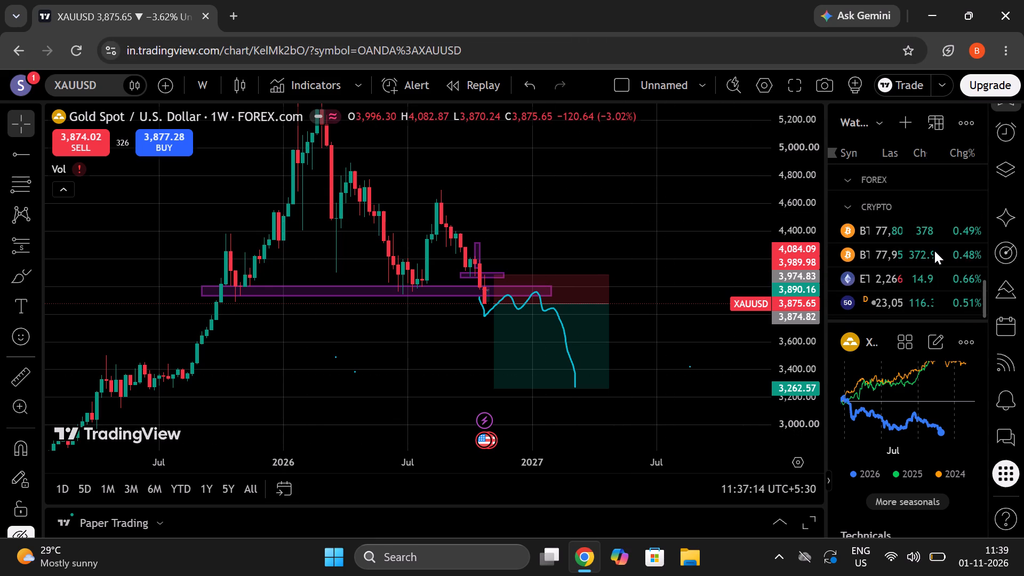
pyautogui.scroll(-6, 927, 253)
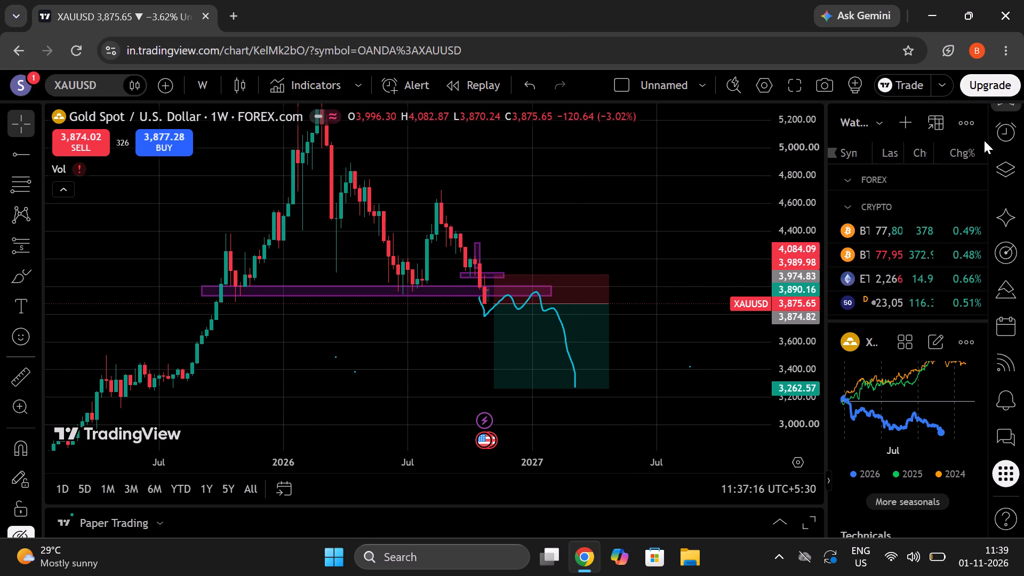
pyautogui.scroll(10, 894, 209)
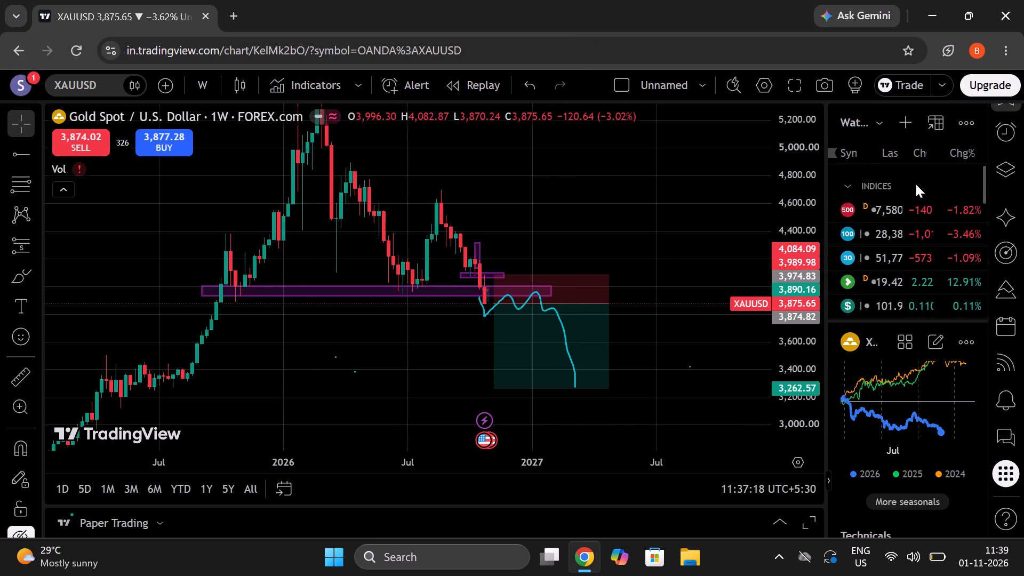
pyautogui.scroll(6, 916, 185)
pyautogui.click(692, 320)
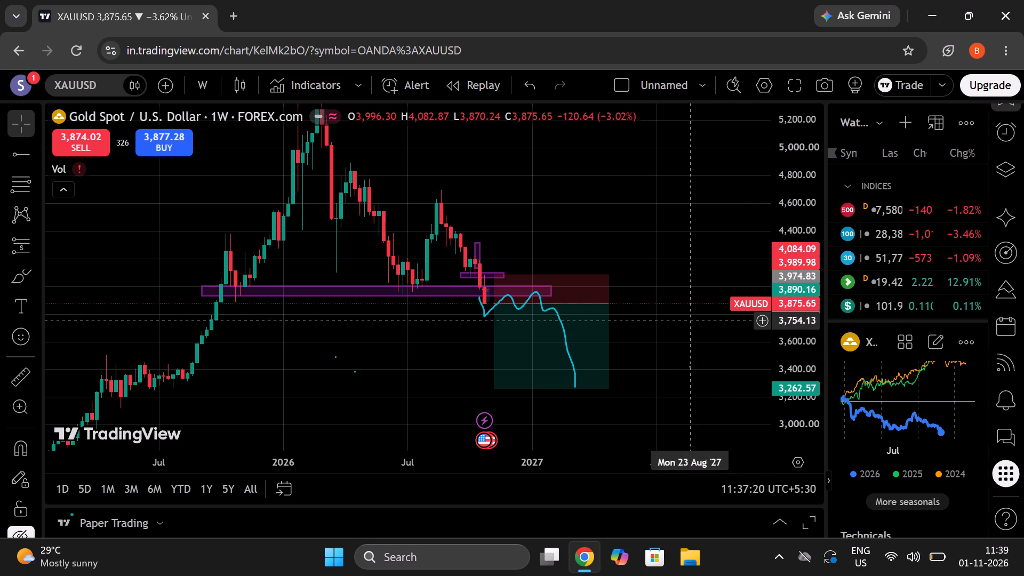
# Hide the watchlist and symbol details so the chart takes the full width.
pyautogui.click(1003, 103)
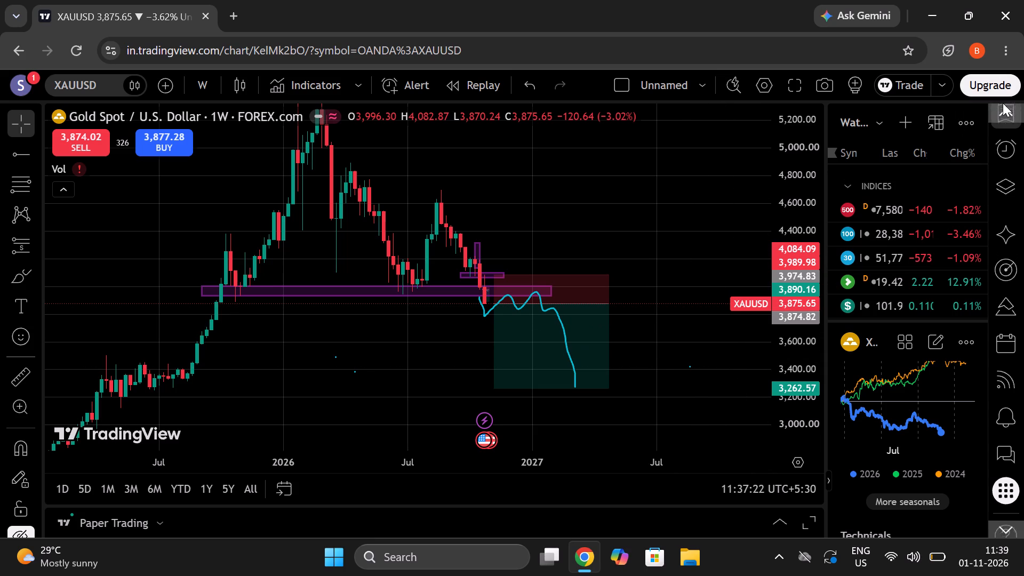
pyautogui.click(1002, 124)
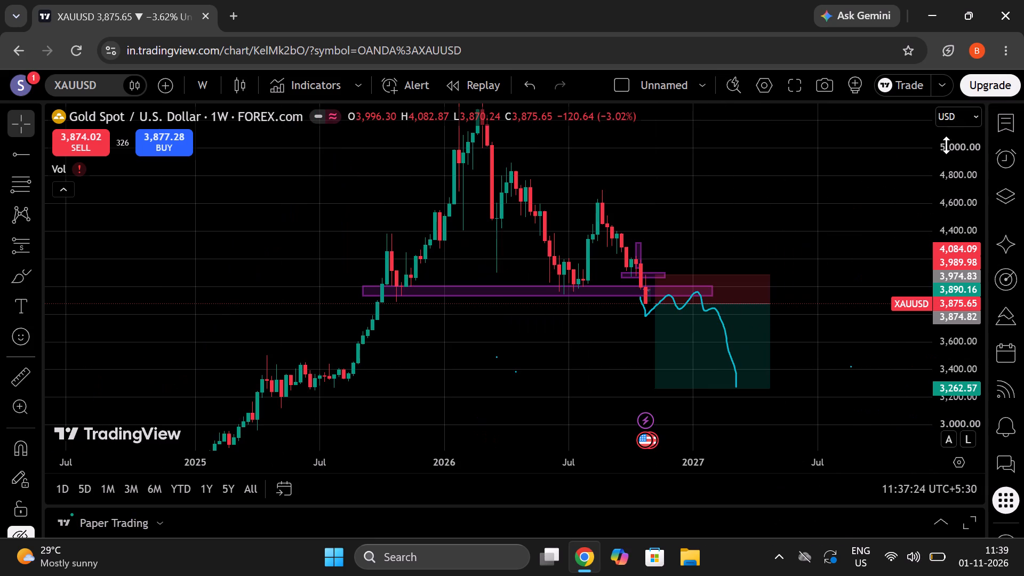
# Switch the chart to fullscreen mode with the surrounding panels hidden.
pyautogui.click(935, 89)
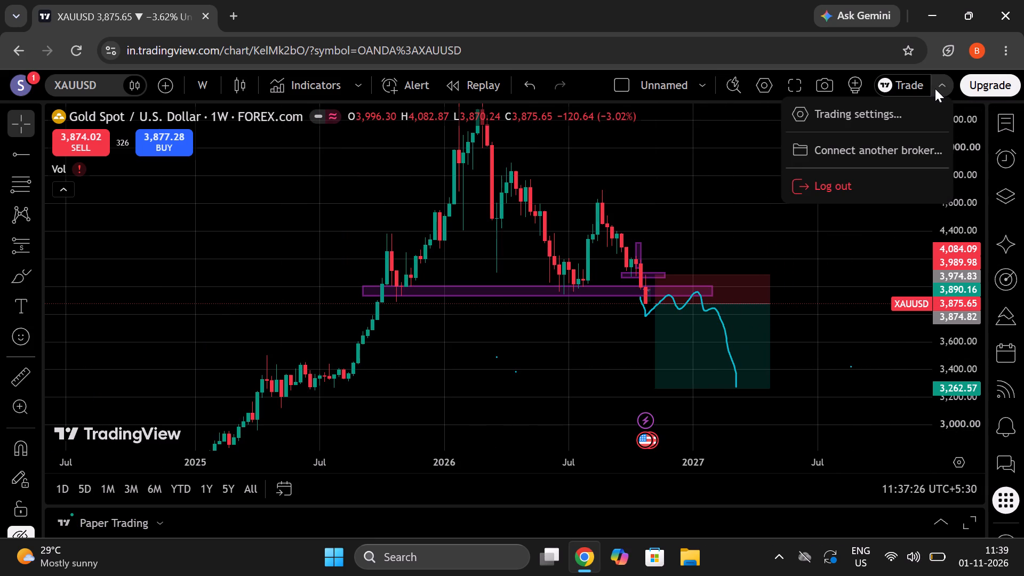
pyautogui.click(935, 89)
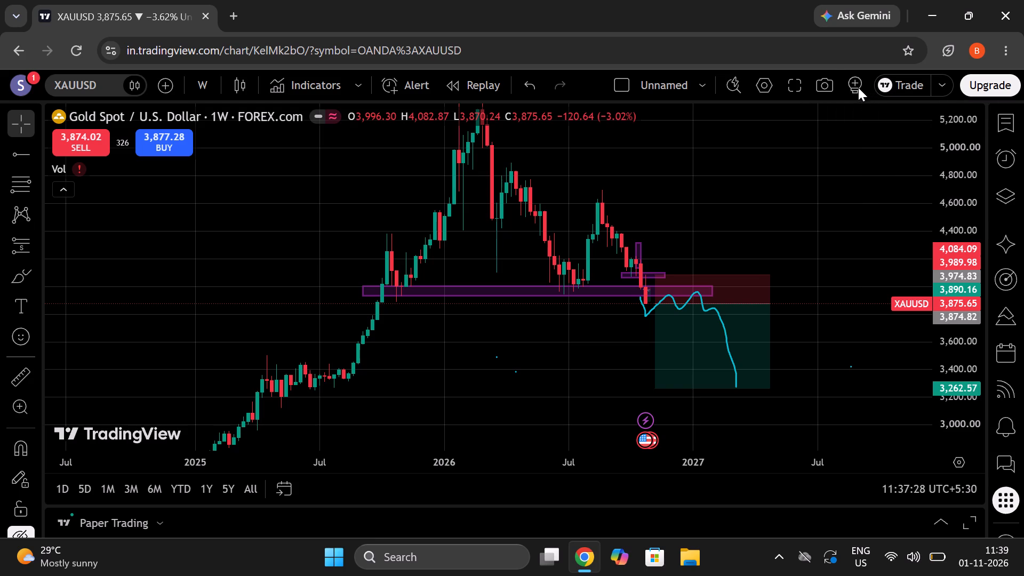
pyautogui.click(794, 88)
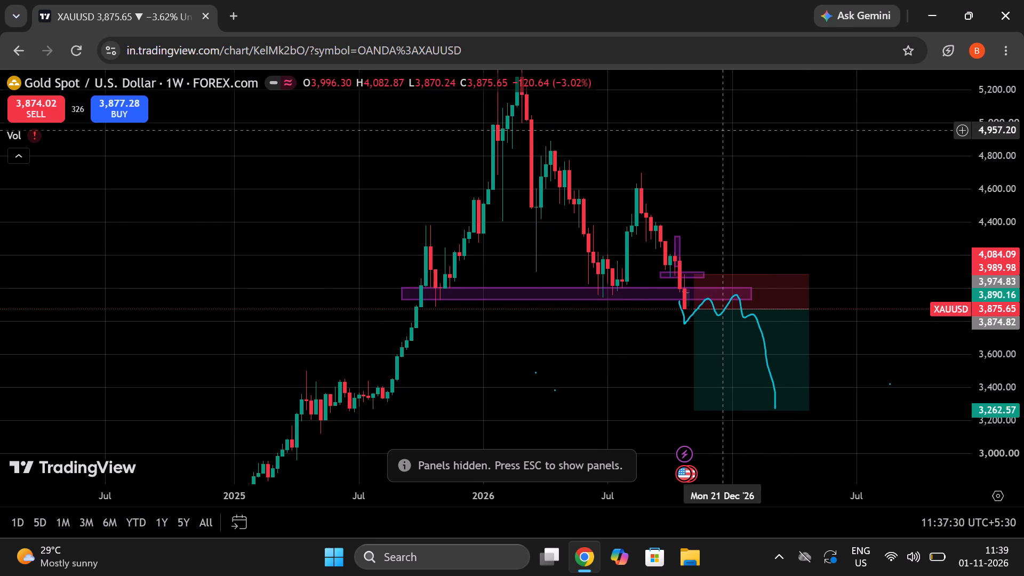
# Examine the earlier weekly XAUUSD price history, going back through 2021 and 2017 to 2011.
pyautogui.moveTo(233, 230); pyautogui.dragTo(955, 222)
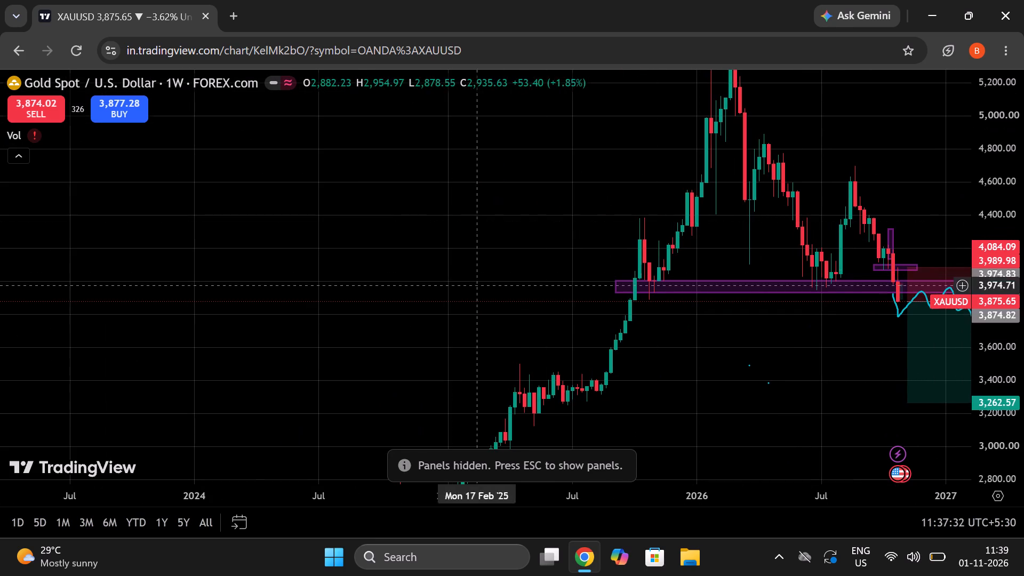
pyautogui.click(519, 216)
pyautogui.moveTo(387, 340); pyautogui.dragTo(457, 251)
pyautogui.moveTo(407, 329); pyautogui.dragTo(444, 258)
pyautogui.moveTo(425, 383); pyautogui.dragTo(454, 286)
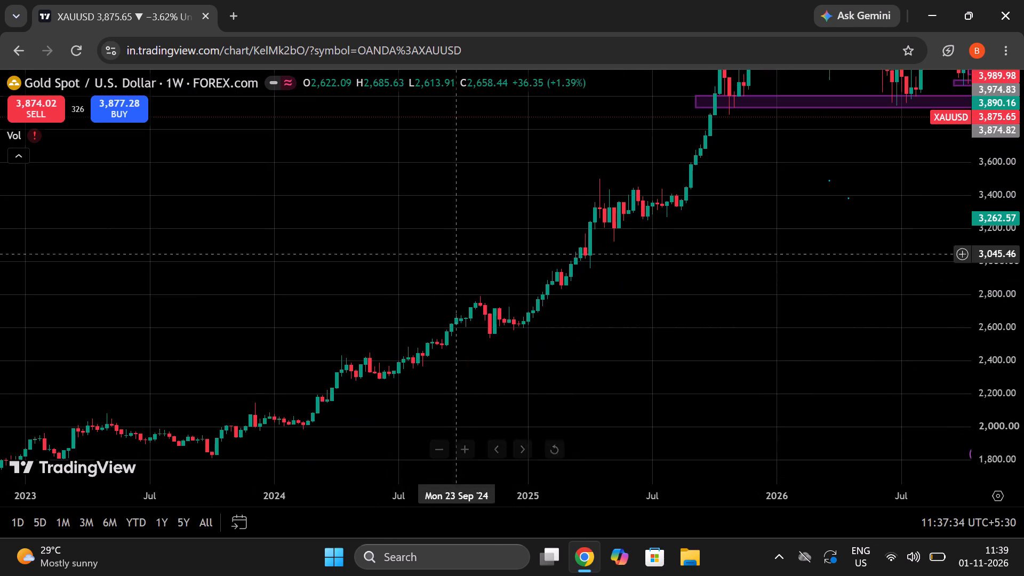
pyautogui.moveTo(418, 302); pyautogui.dragTo(421, 246)
pyautogui.moveTo(379, 414); pyautogui.dragTo(939, 186)
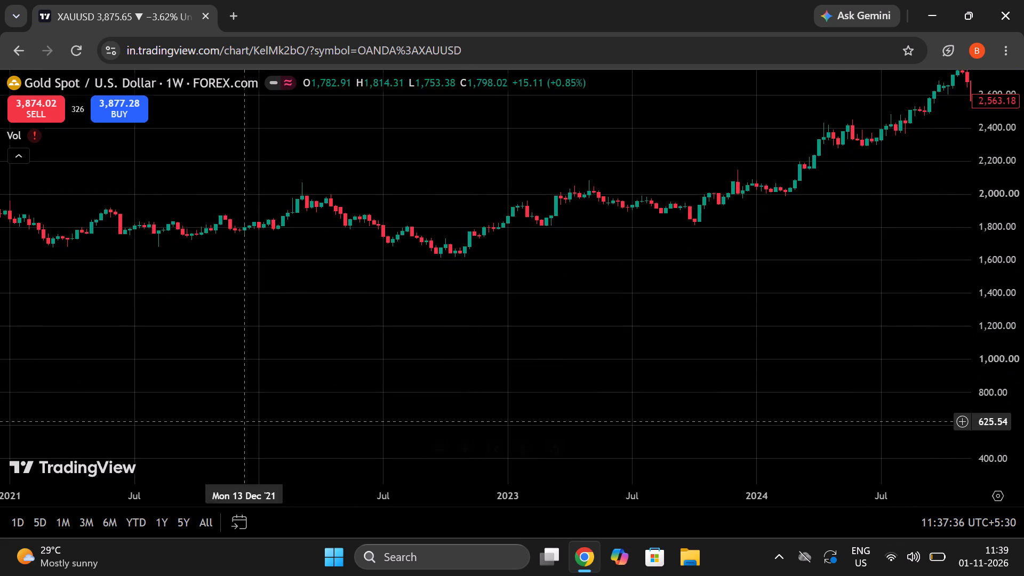
pyautogui.moveTo(242, 421); pyautogui.dragTo(794, 370)
pyautogui.moveTo(178, 357); pyautogui.dragTo(872, 358)
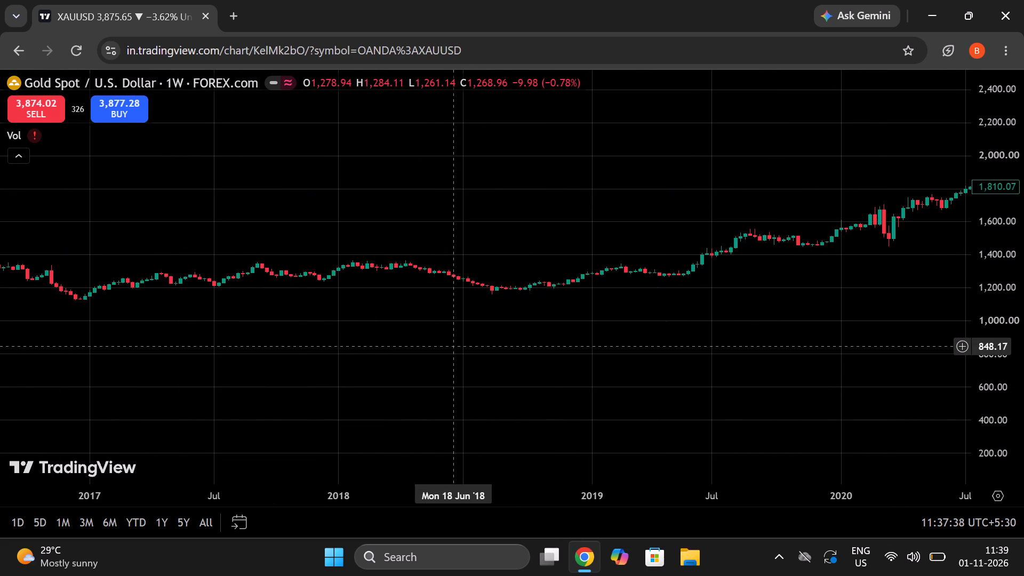
pyautogui.scroll(2, 454, 347)
pyautogui.scroll(-10, 455, 350)
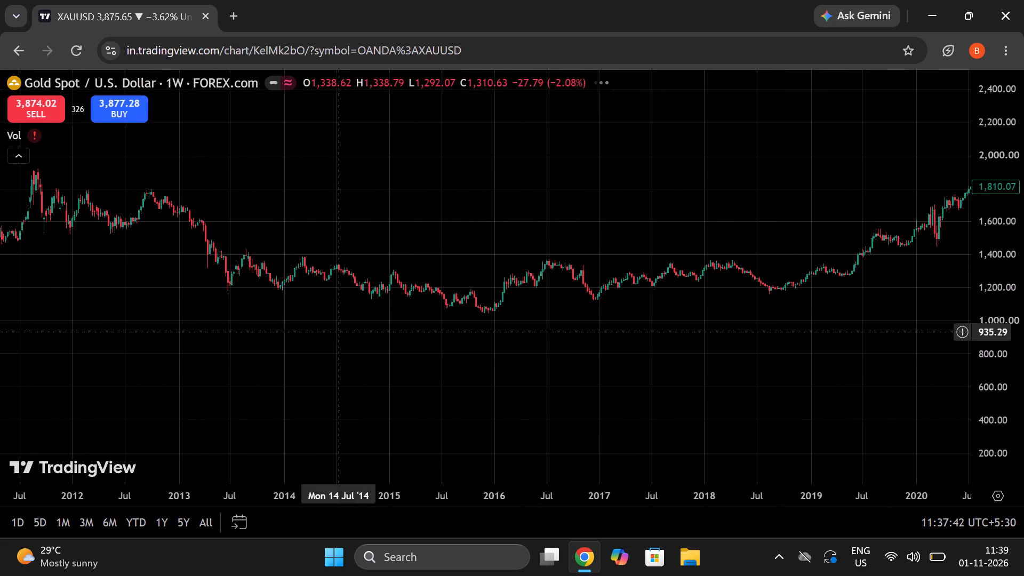
# Examine the weekly rally from 2021 up to the 2026 price peak above the marked zones.
pyautogui.moveTo(645, 324); pyautogui.dragTo(78, 410)
pyautogui.moveTo(860, 264); pyautogui.dragTo(413, 509)
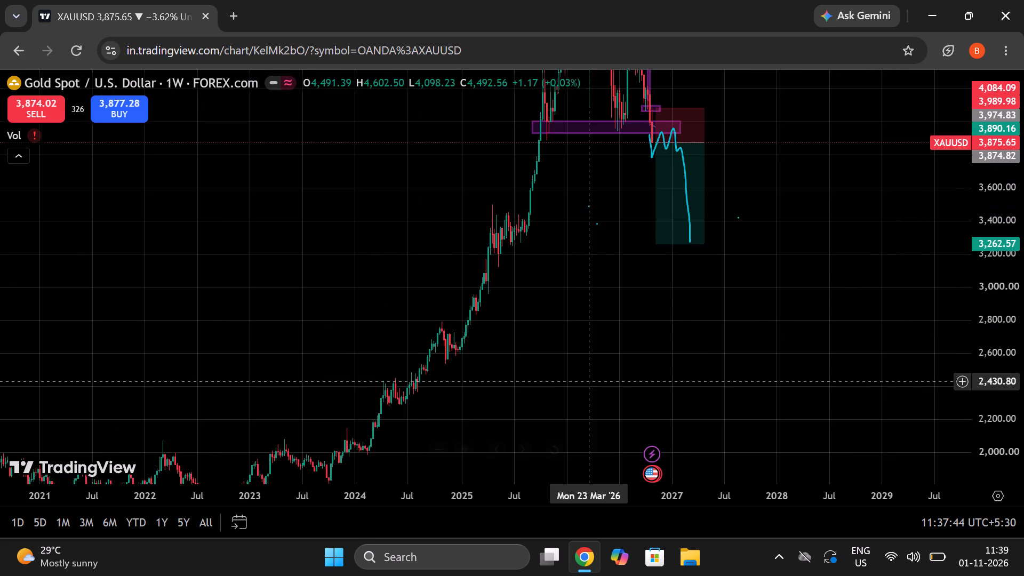
pyautogui.moveTo(724, 321); pyautogui.dragTo(620, 463)
pyautogui.moveTo(873, 149); pyautogui.dragTo(846, 337)
pyautogui.moveTo(836, 271); pyautogui.dragTo(823, 417)
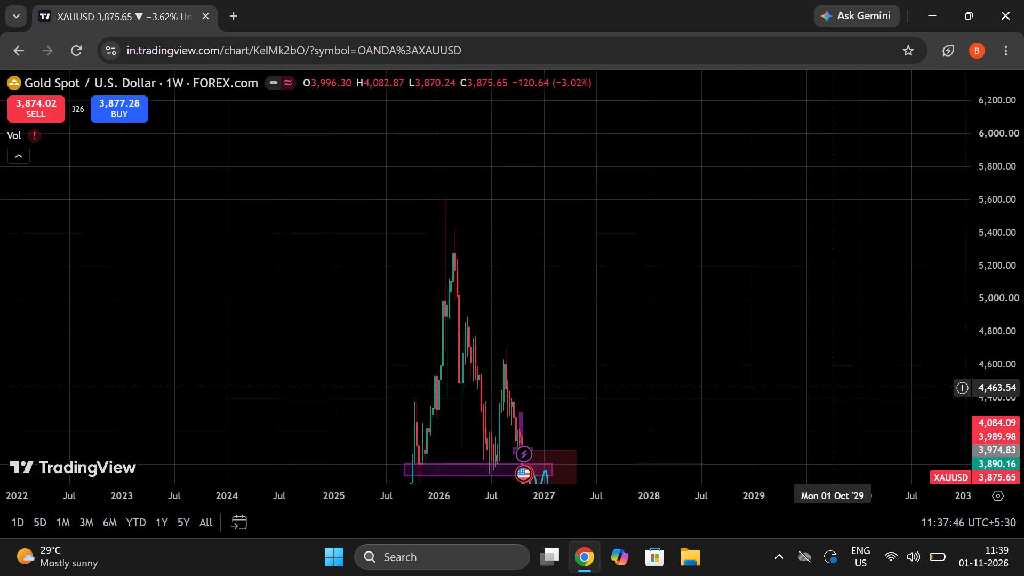
pyautogui.moveTo(823, 417); pyautogui.dragTo(822, 412)
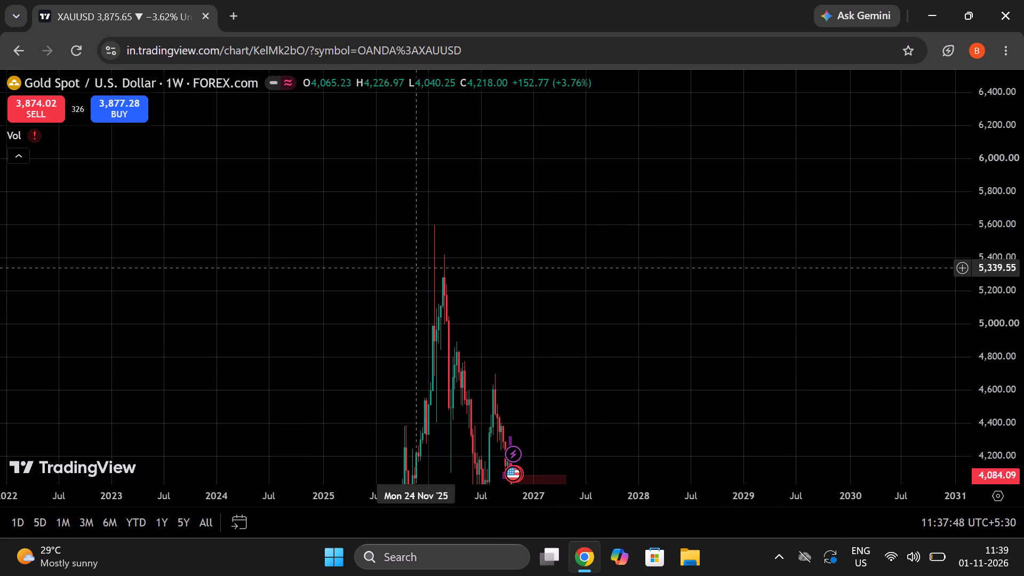
# Minimize the browser window showing the XAUUSD chart and refresh the Windows desktop.
pyautogui.click(935, 12)
pyautogui.moveTo(290, 362); pyautogui.dragTo(284, 367, button='right')
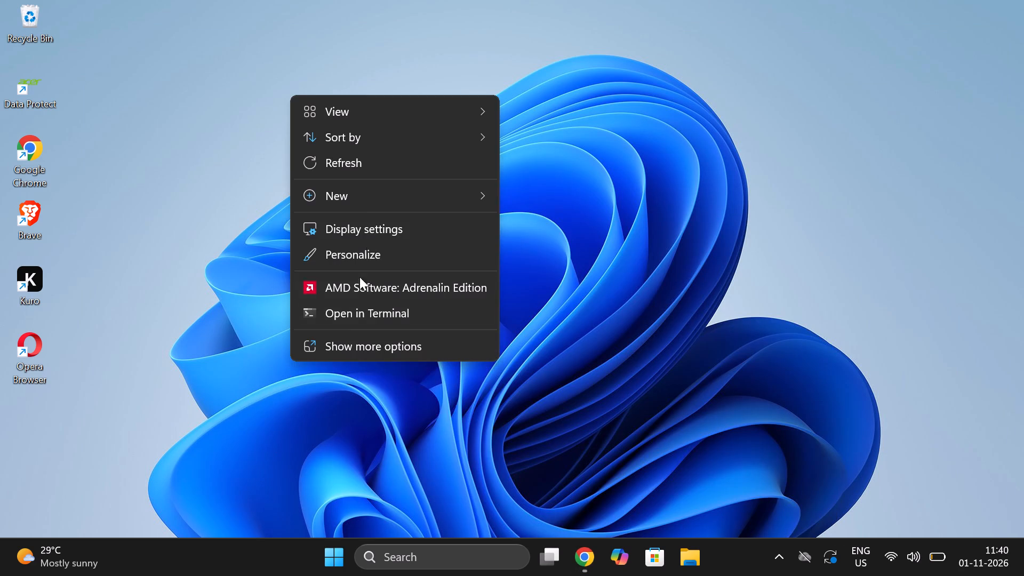
pyautogui.click(348, 170)
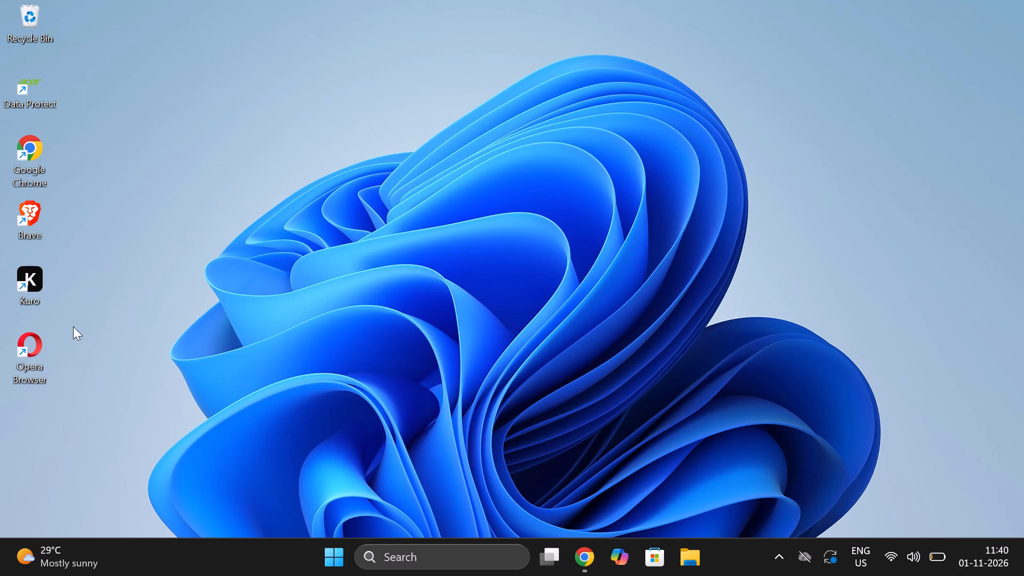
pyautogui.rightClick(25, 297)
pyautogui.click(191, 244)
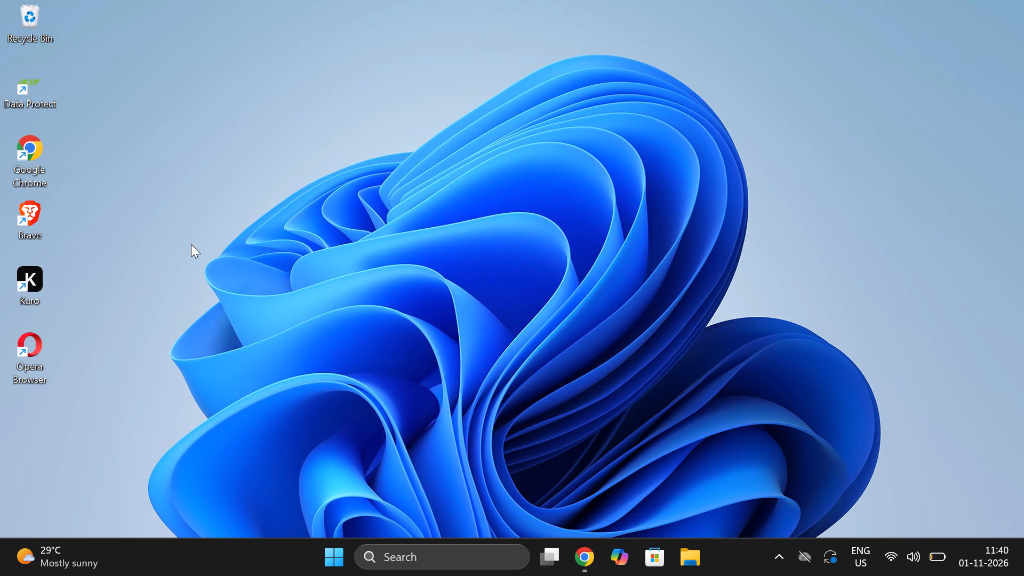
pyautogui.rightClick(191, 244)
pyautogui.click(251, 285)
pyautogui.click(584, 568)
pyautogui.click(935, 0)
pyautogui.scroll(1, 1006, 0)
# Launch the Kuro application from its desktop shortcut.
pyautogui.doubleClick(26, 274)
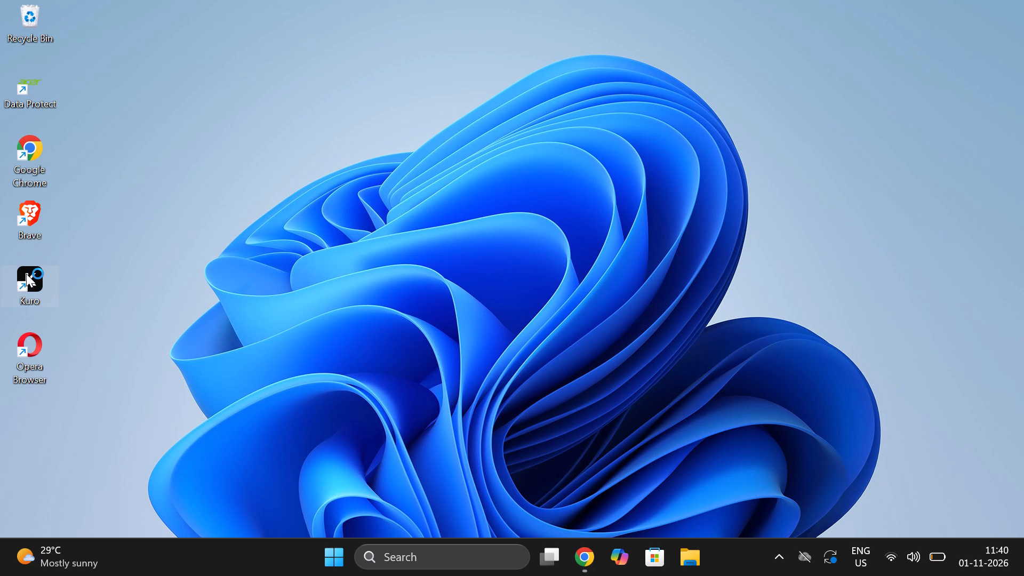